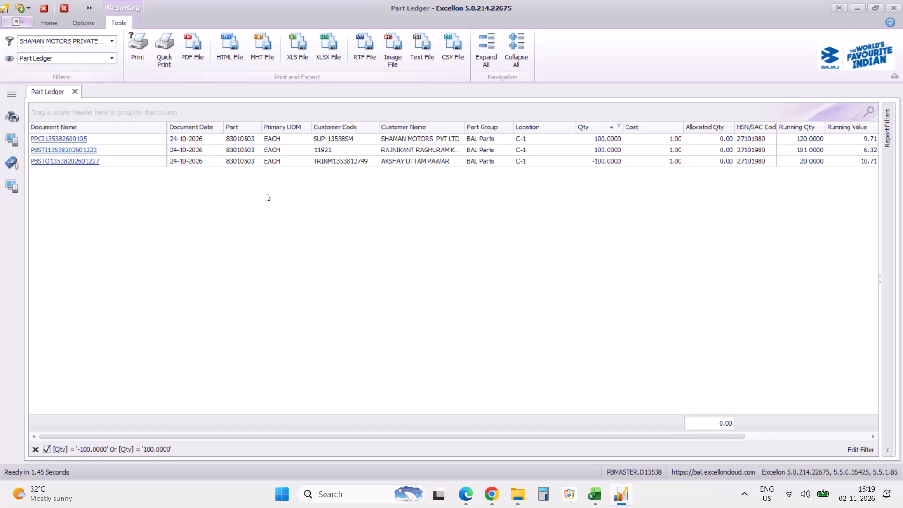
Close the Part Ledger report and switch to the Consolidated_In_Out_Qty_21_to_24_Oct_2026 workbook in Excel.
{"action": "left_click", "coordinate": [75, 93]}
{"action": "key", "text": "alt+Tab"}
{"action": "key", "text": "alt+Tab"}
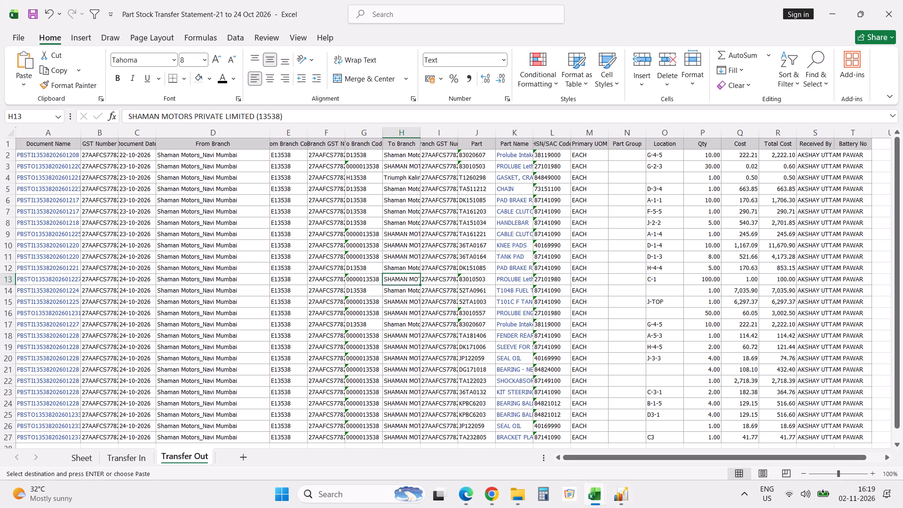
{"action": "left_click", "coordinate": [626, 489]}
{"action": "key", "text": "alt+Tab"}
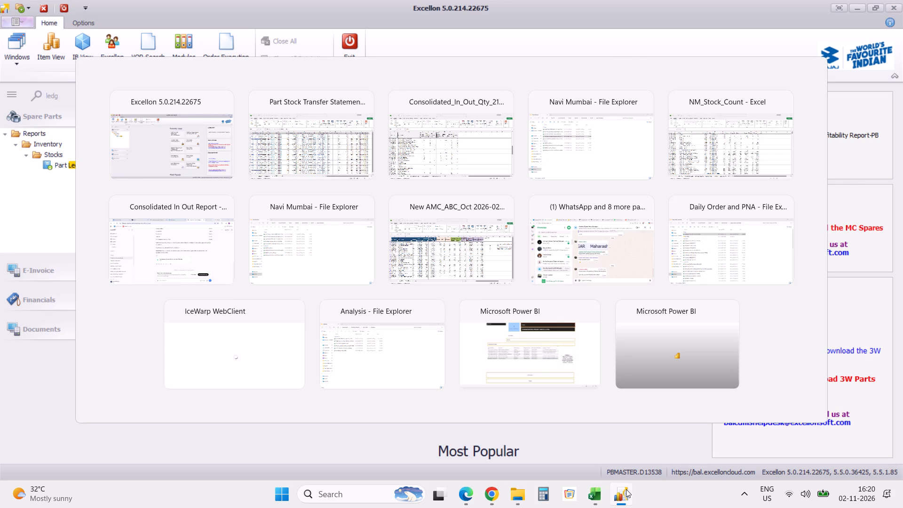
{"action": "left_click", "coordinate": [596, 494]}
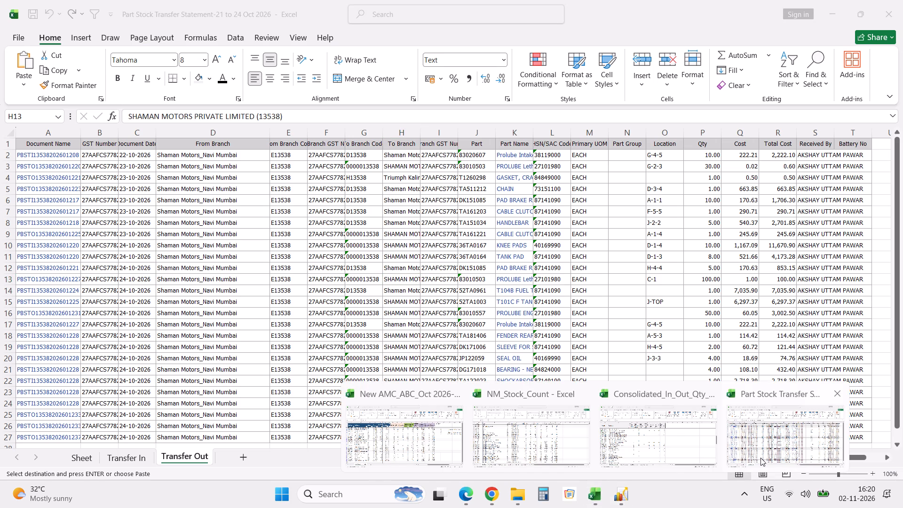
{"action": "left_click", "coordinate": [761, 457]}
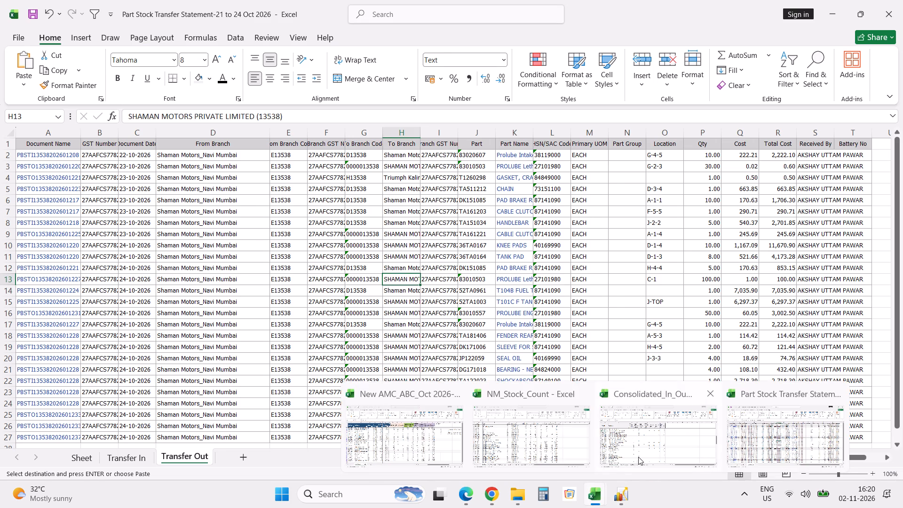
{"action": "left_click", "coordinate": [649, 445]}
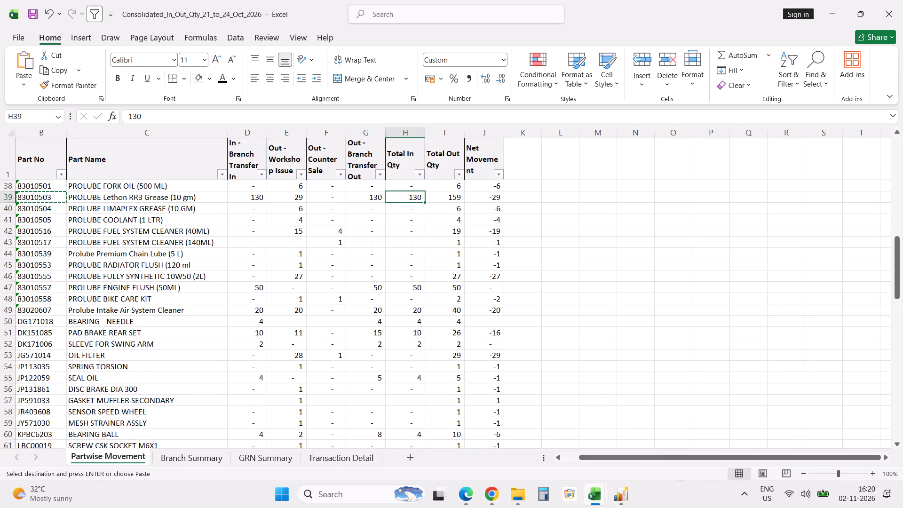
Find part 83010503 on the Partwise Movement sheet and check its transfer, workshop issue, counter sale and total quantities.
{"action": "scroll", "coordinate": [415, 296], "scroll_direction": "up", "scroll_amount": 20}
{"action": "scroll", "coordinate": [415, 296], "scroll_direction": "up", "scroll_amount": 20}
{"action": "scroll", "coordinate": [415, 296], "scroll_direction": "up", "scroll_amount": 10}
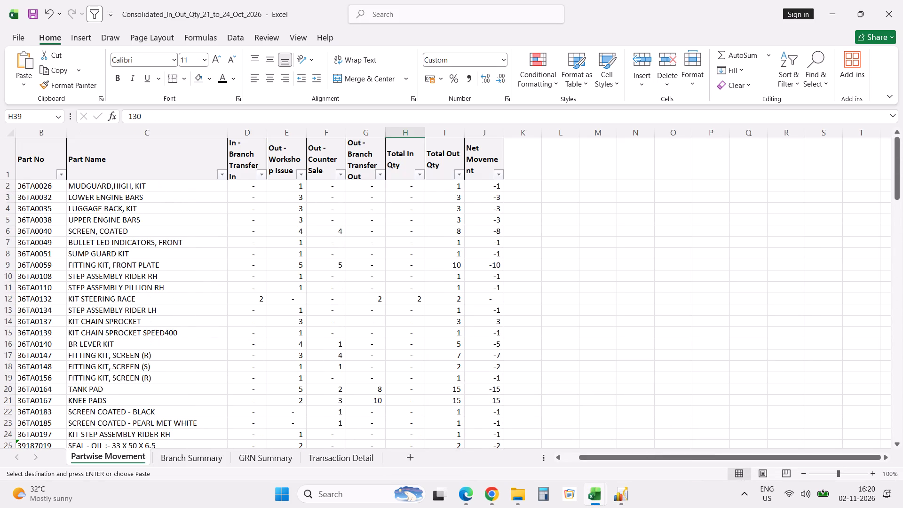
{"action": "scroll", "coordinate": [415, 296], "scroll_direction": "up", "scroll_amount": 12}
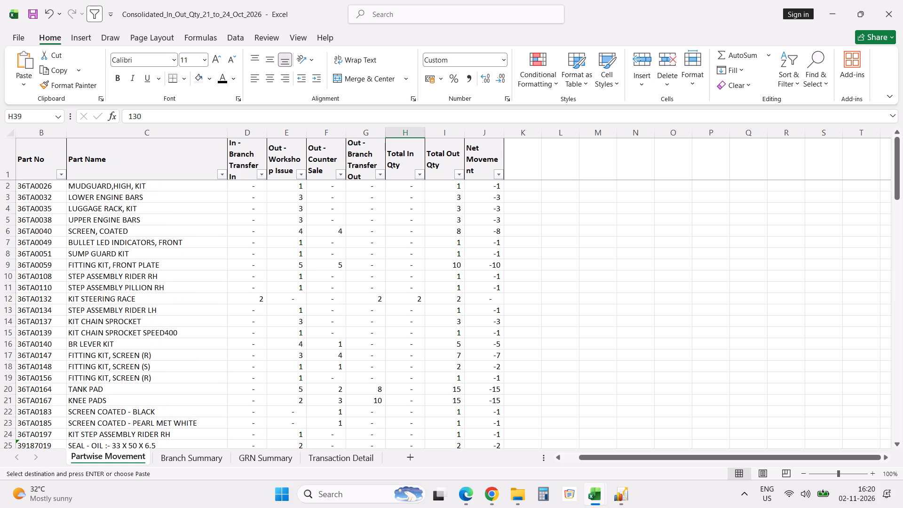
{"action": "key", "text": "ctrl+f"}
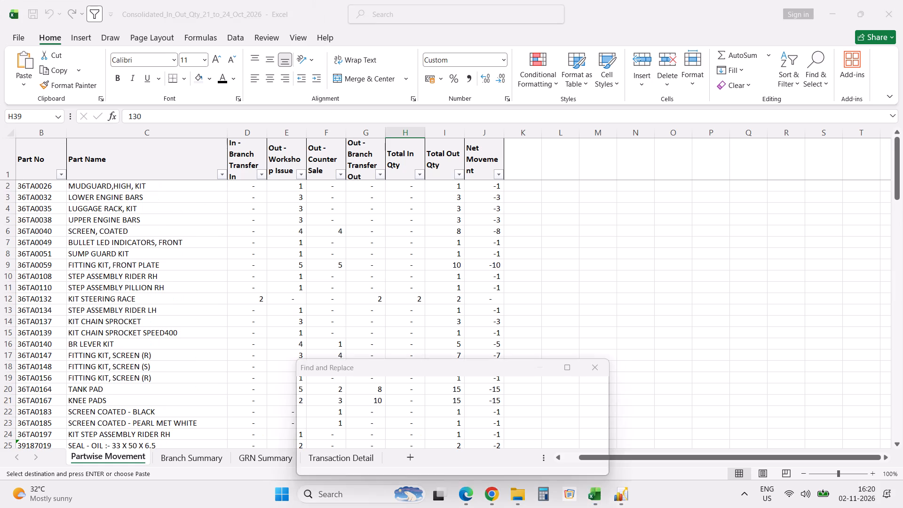
{"action": "key", "text": "Return"}
{"action": "key", "text": "Escape"}
{"action": "key", "text": "Tab"}
{"action": "key", "text": "Tab"}
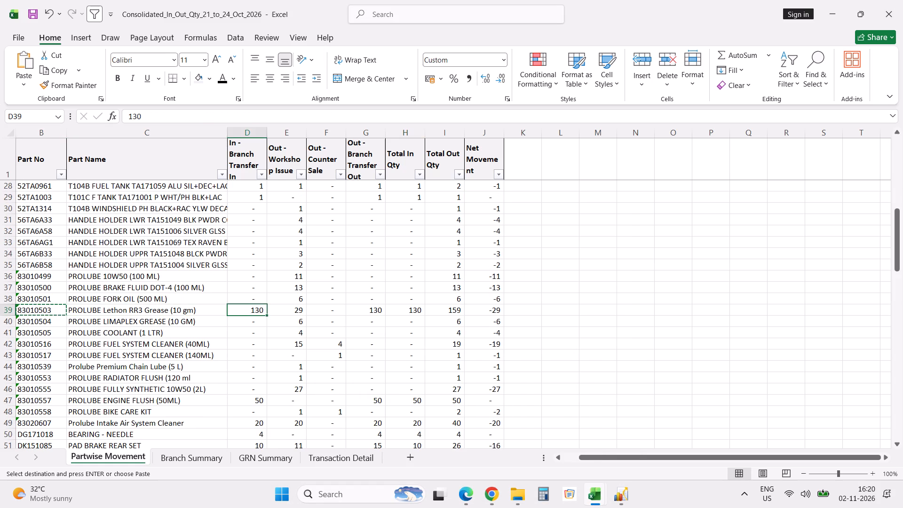
{"action": "key", "text": "Tab"}
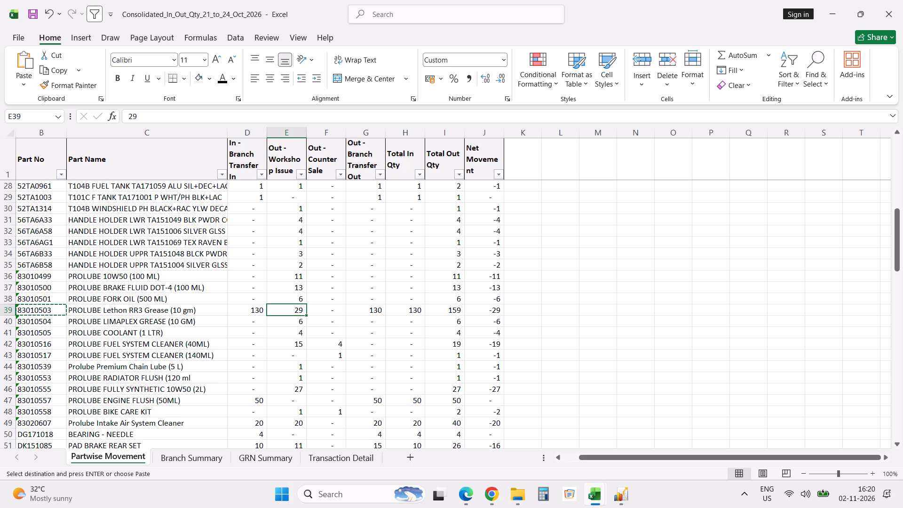
{"action": "key", "text": "Tab"}
{"action": "key", "text": "Tab"}
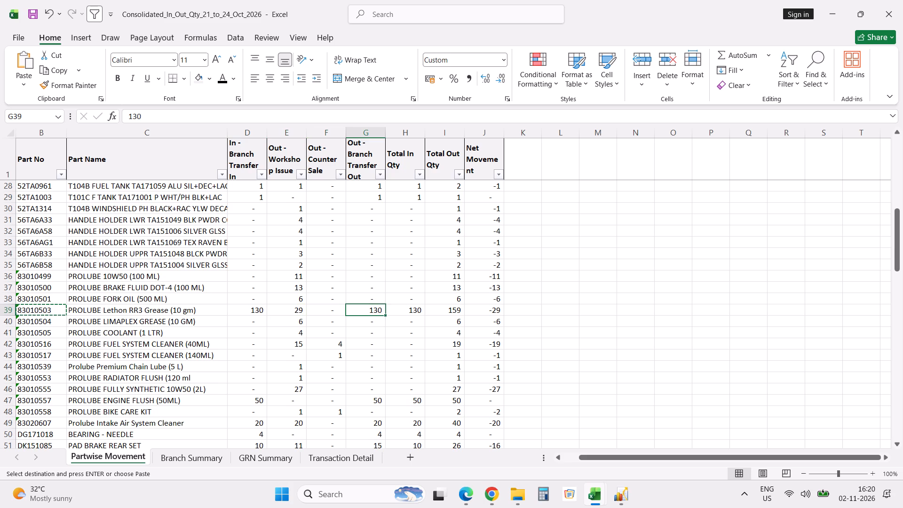
{"action": "key", "text": "Tab"}
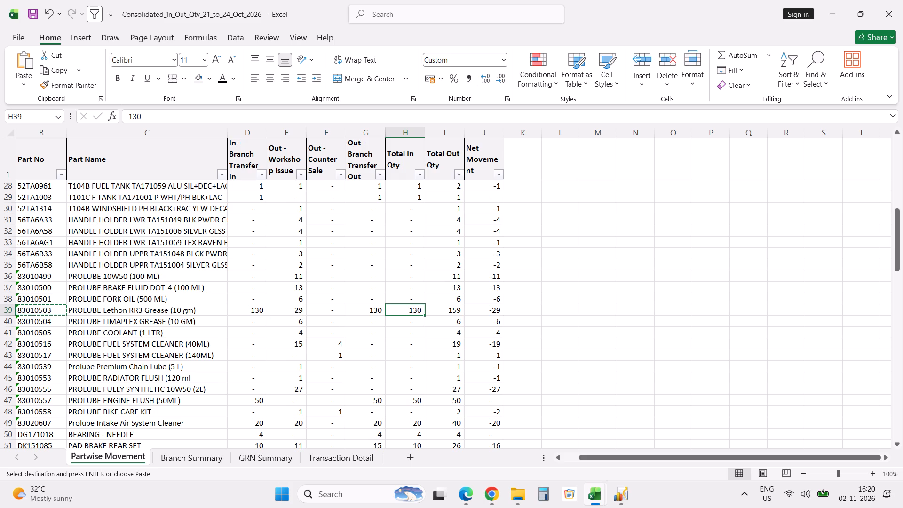
Fill the Total In Qty and Total Out Qty header cells with the lightest olive green theme colour.
{"action": "left_click", "coordinate": [412, 158]}
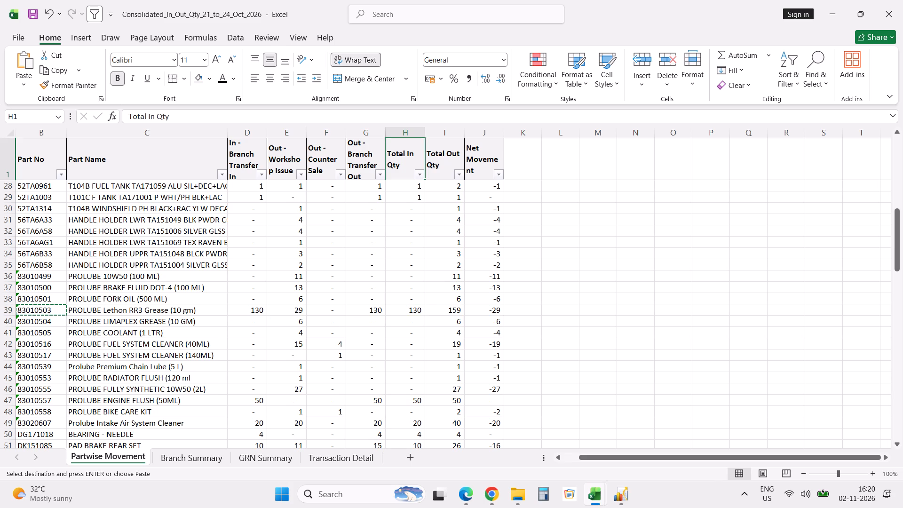
{"action": "left_click", "coordinate": [440, 163], "text": "shift"}
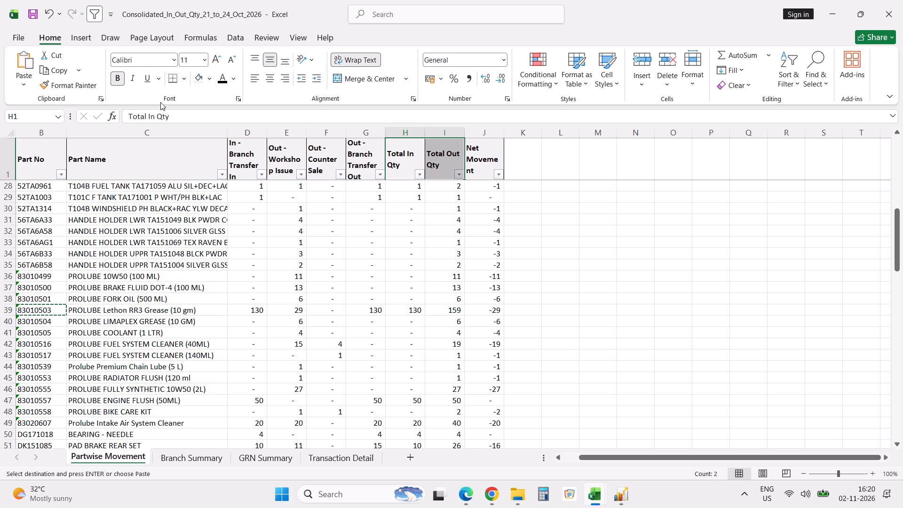
{"action": "left_click", "coordinate": [213, 81]}
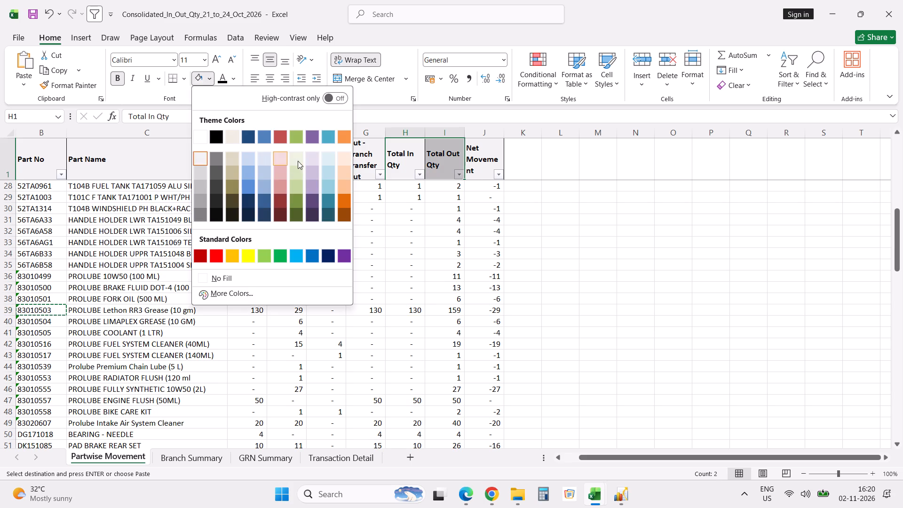
{"action": "left_click", "coordinate": [297, 161]}
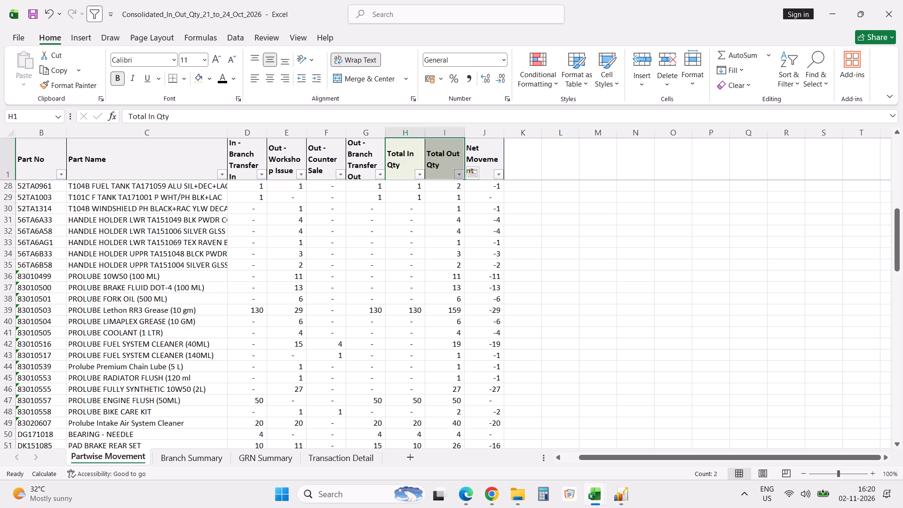
{"action": "left_click", "coordinate": [328, 278]}
Review the part rows down to the end of the list, checking Total Out Qty against Net Movement.
{"action": "scroll", "coordinate": [328, 278], "scroll_direction": "down", "scroll_amount": 9}
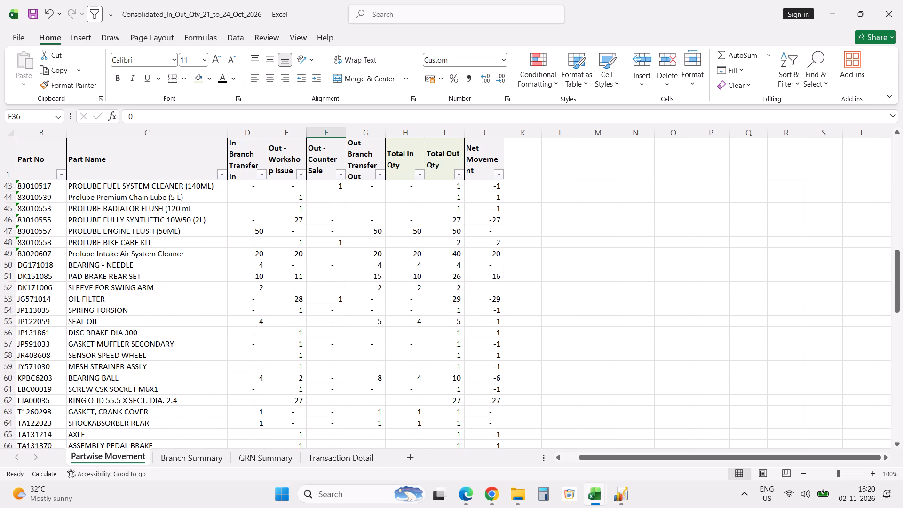
{"action": "scroll", "coordinate": [328, 278], "scroll_direction": "down", "scroll_amount": 10}
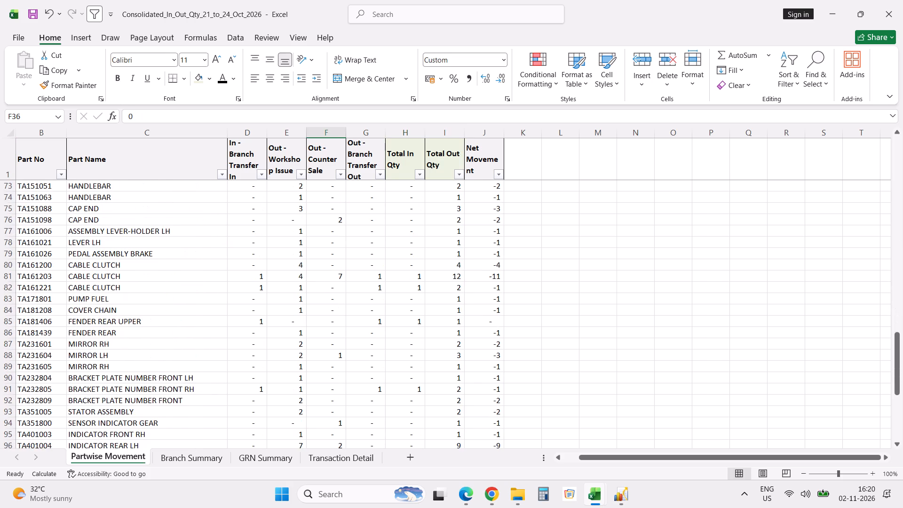
{"action": "scroll", "coordinate": [328, 278], "scroll_direction": "down", "scroll_amount": 4}
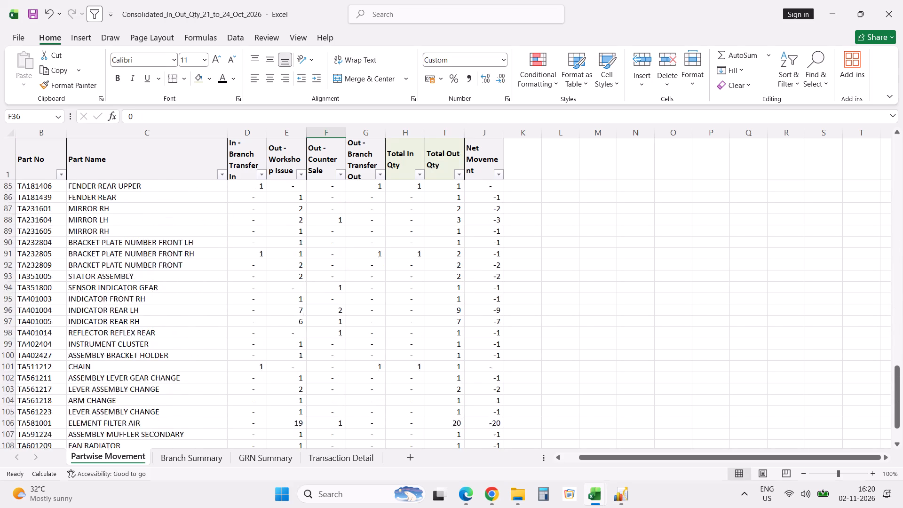
{"action": "scroll", "coordinate": [328, 278], "scroll_direction": "down", "scroll_amount": 4}
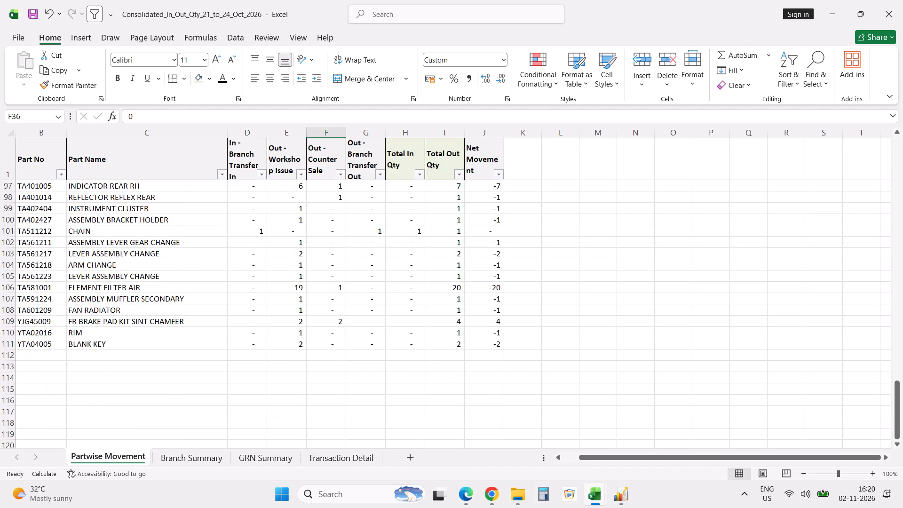
{"action": "left_click", "coordinate": [451, 289]}
{"action": "left_click", "coordinate": [487, 291]}
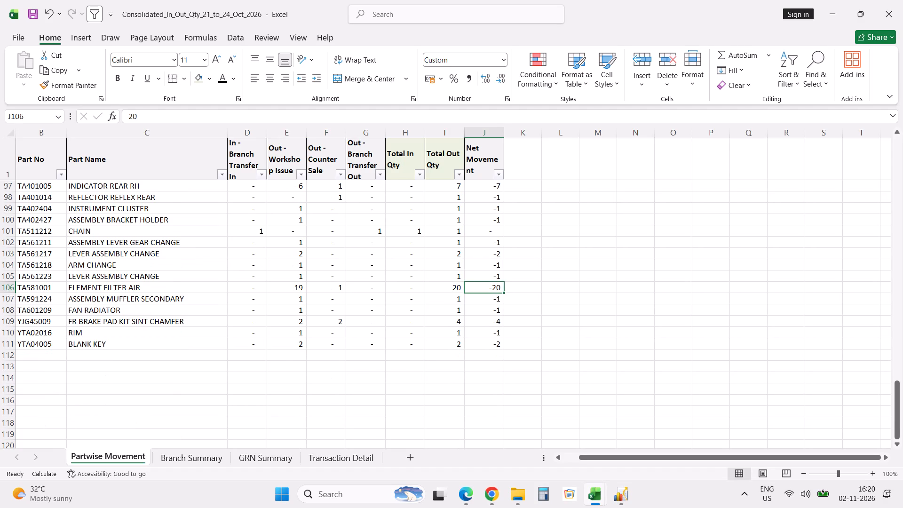
{"action": "left_click", "coordinate": [460, 384]}
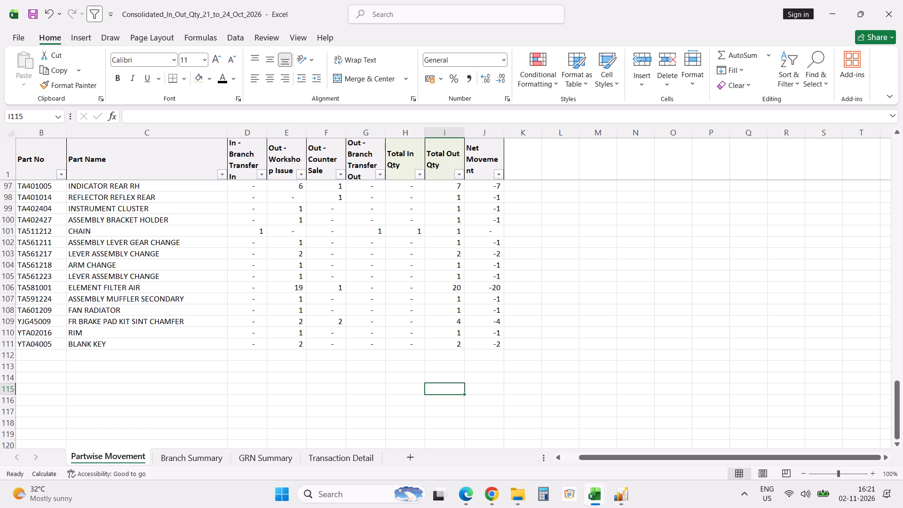
Delete the Net Movement column from the Partwise Movement sheet.
{"action": "left_click", "coordinate": [486, 131]}
{"action": "key", "text": "ctrl+minus"}
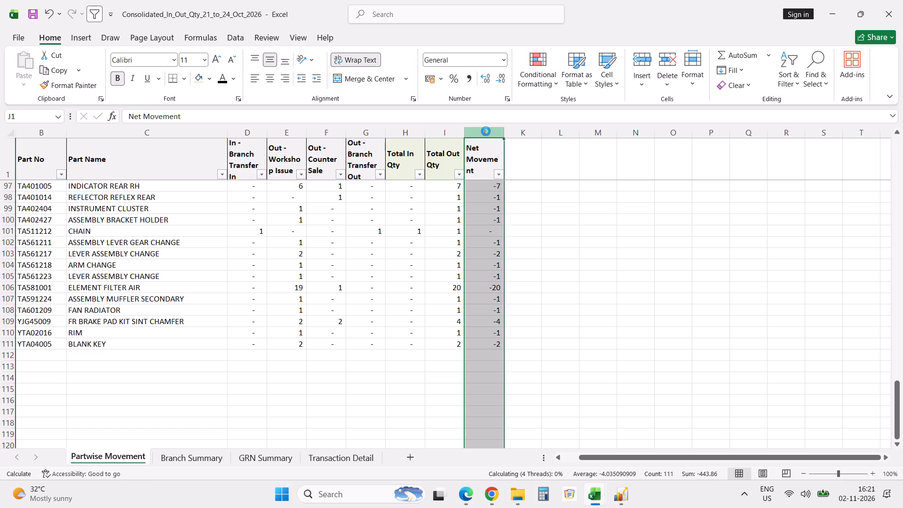
Check the Total In Qty and Total Out Qty columns, and save the workbook.
{"action": "left_click", "coordinate": [411, 158]}
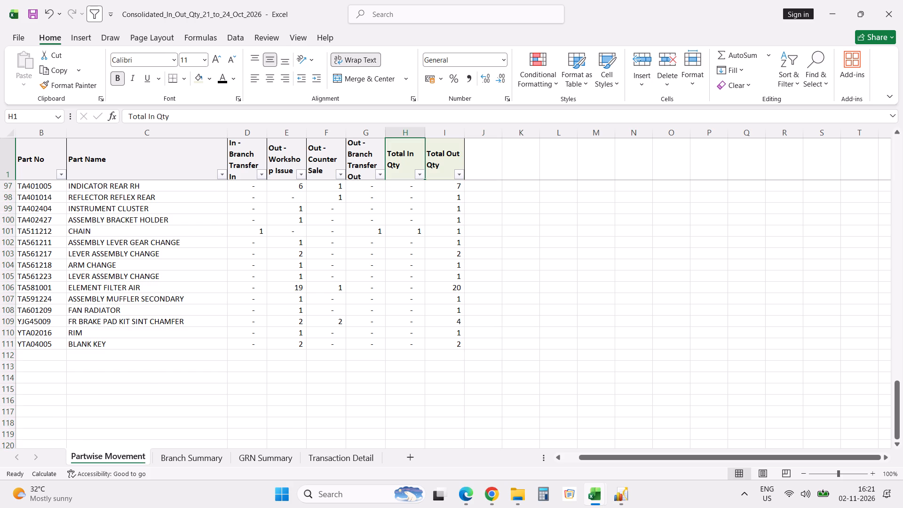
{"action": "key", "text": "Down"}
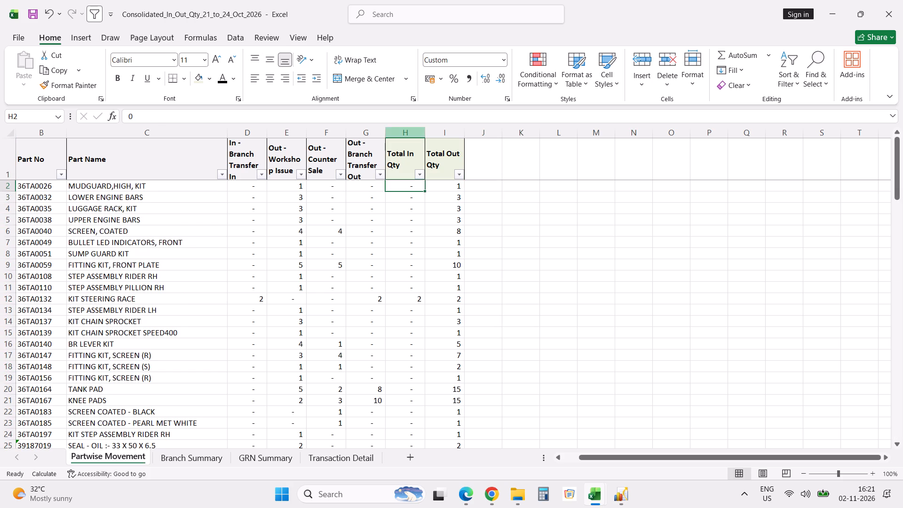
{"action": "left_click", "coordinate": [444, 134]}
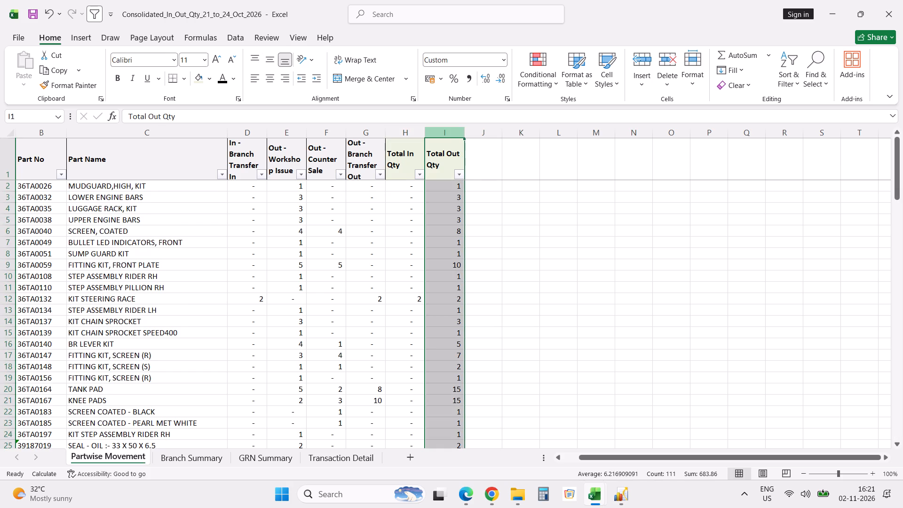
{"action": "left_click", "coordinate": [551, 321]}
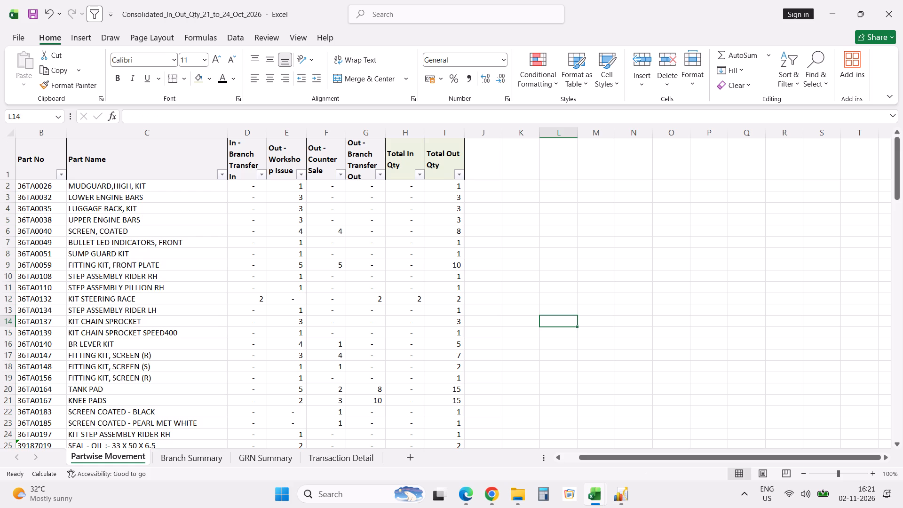
{"action": "key", "text": "ctrl+s"}
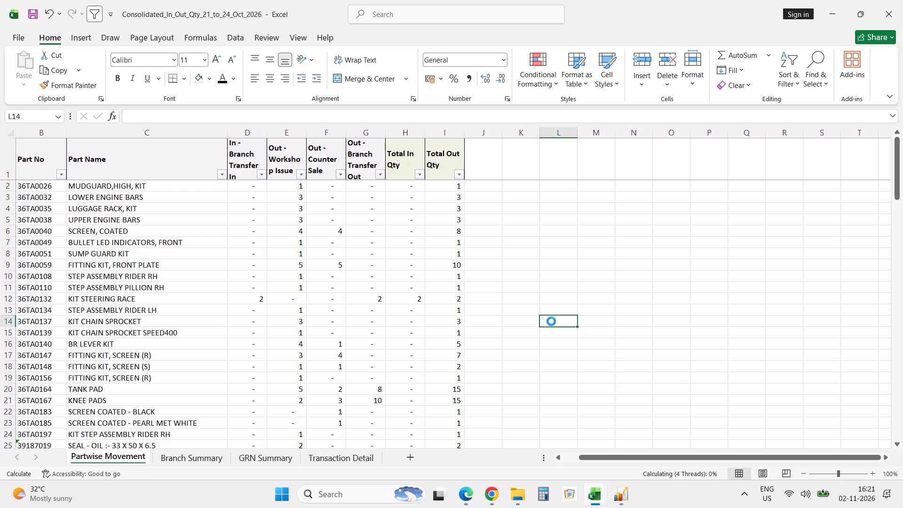
Look through the GRN Summary, Branch Summary and Transaction Detail sheets.
{"action": "key", "text": "ctrl+a"}
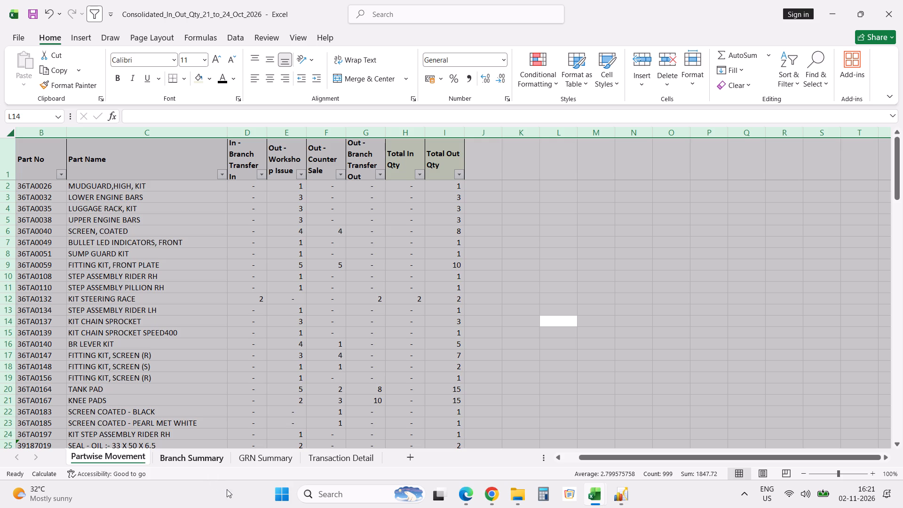
{"action": "left_click", "coordinate": [271, 463]}
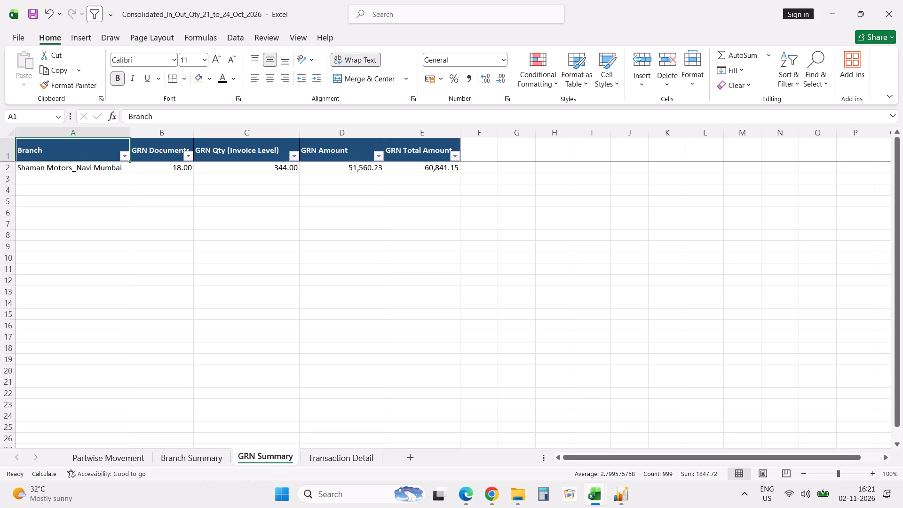
{"action": "left_click", "coordinate": [191, 455]}
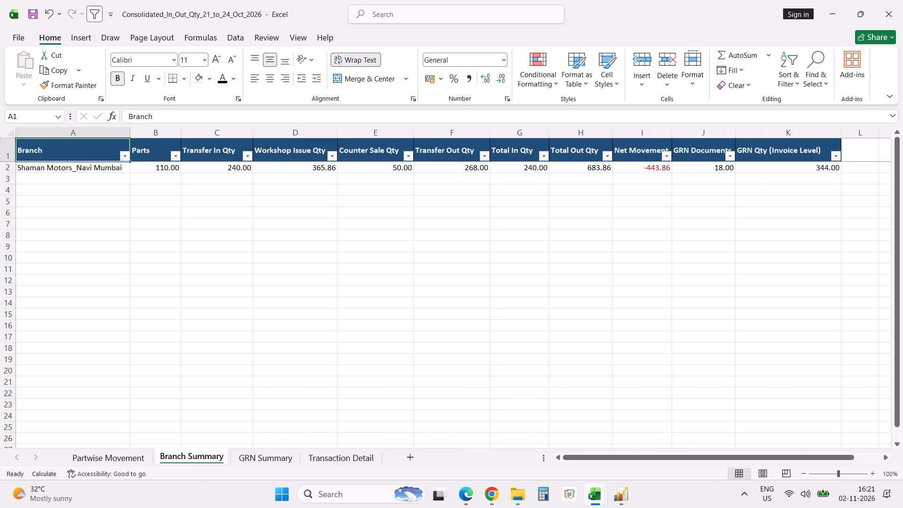
{"action": "scroll", "coordinate": [216, 367], "scroll_direction": "up", "scroll_amount": 9}
{"action": "left_click", "coordinate": [352, 460]}
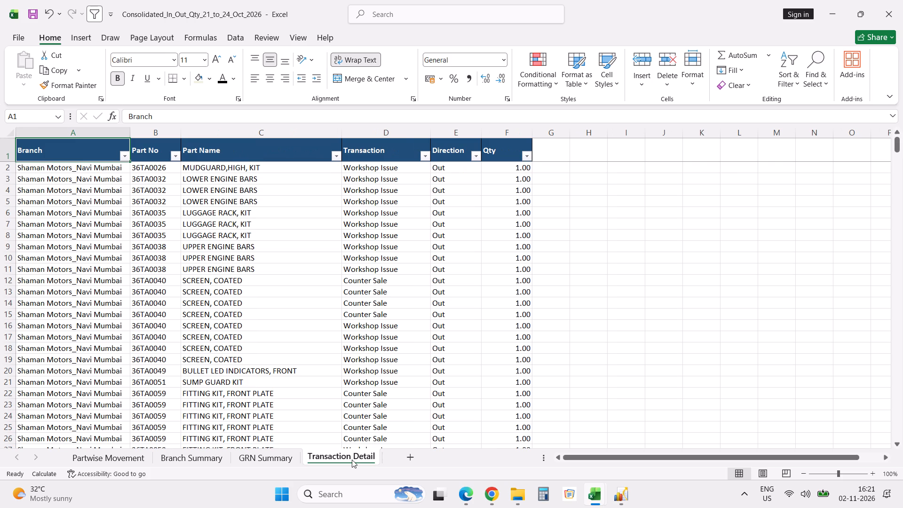
Copy the Partwise Movement table from Part No through Total Out Qty into a new sheet of the NM_Stock_Count workbook.
{"action": "left_click", "coordinate": [103, 457]}
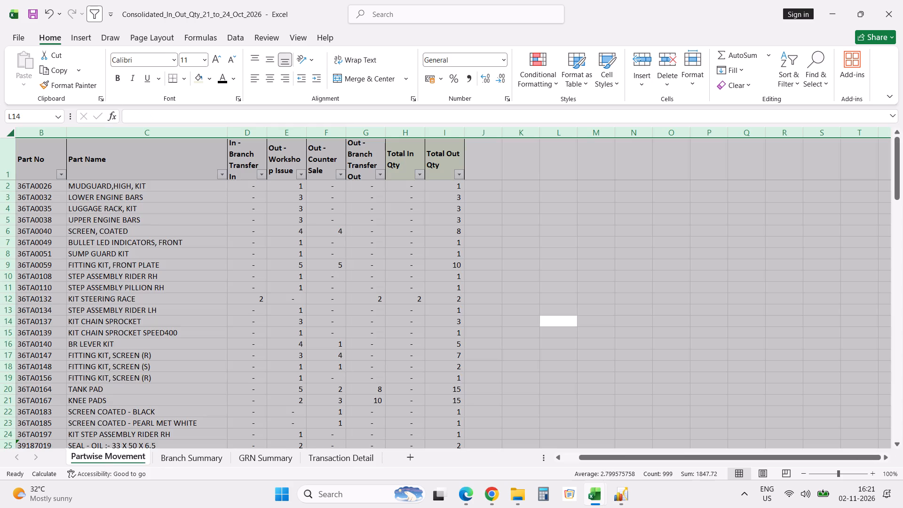
{"action": "left_click", "coordinate": [165, 307]}
{"action": "left_click", "coordinate": [39, 164]}
{"action": "key", "text": "ctrl+shift+Right"}
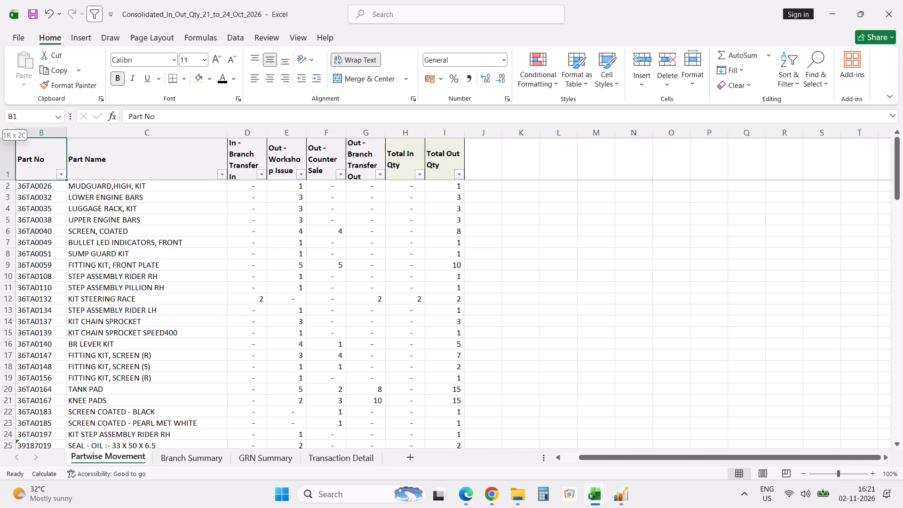
{"action": "key", "text": "ctrl+shift+Down"}
{"action": "key", "text": "Escape"}
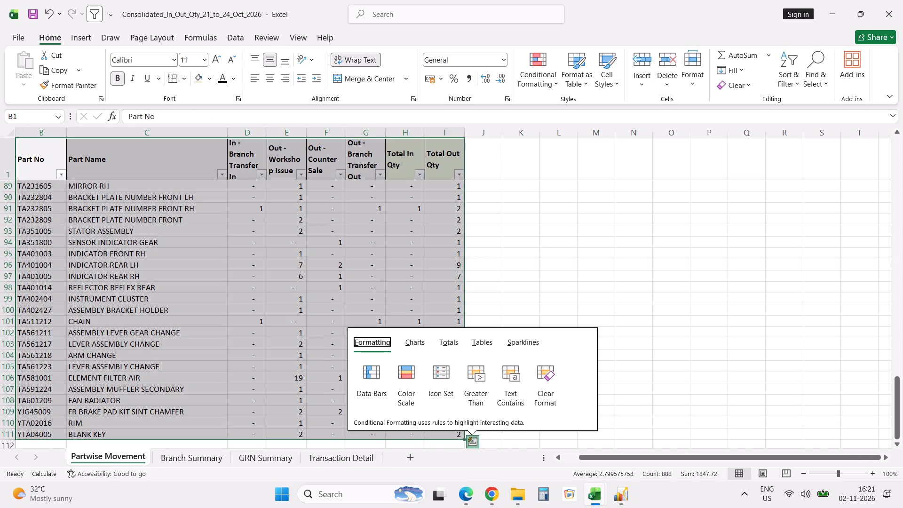
{"action": "key", "text": "ctrl+c"}
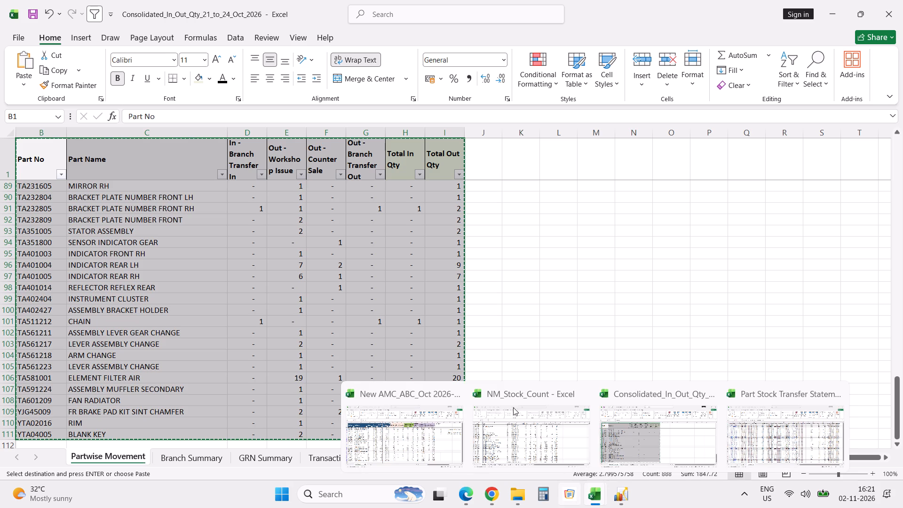
{"action": "left_click", "coordinate": [511, 404]}
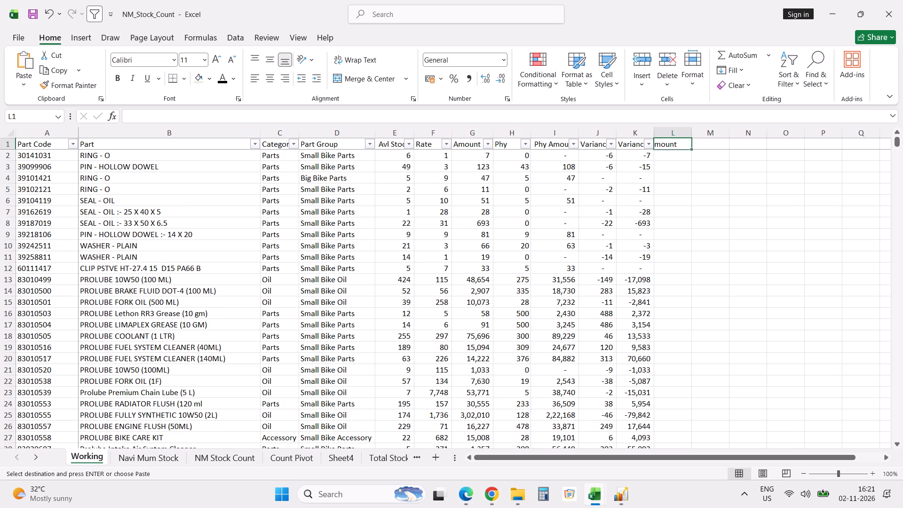
{"action": "left_click", "coordinate": [437, 458]}
{"action": "key", "text": "ctrl+v"}
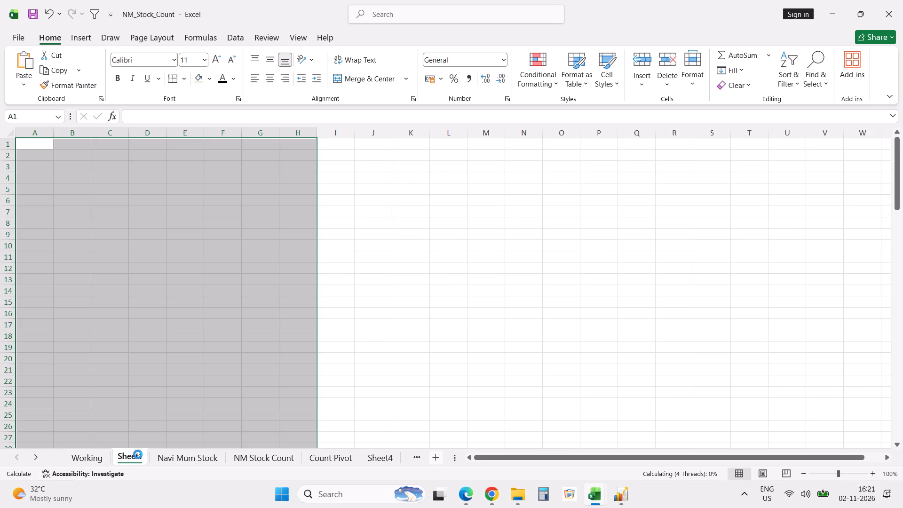
Rename the new sheet as Movement.
{"action": "double_click", "coordinate": [129, 460]}
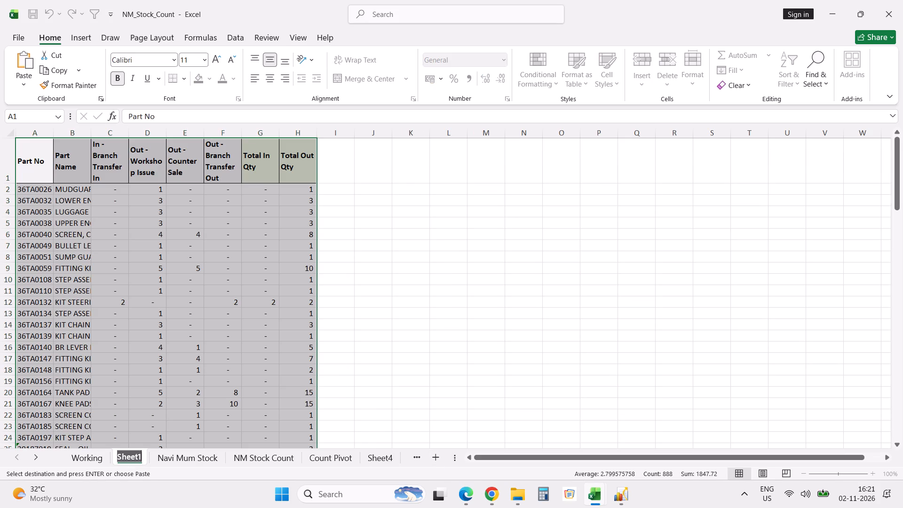
{"action": "type", "text": "Movement"}
{"action": "left_click", "coordinate": [237, 362]}
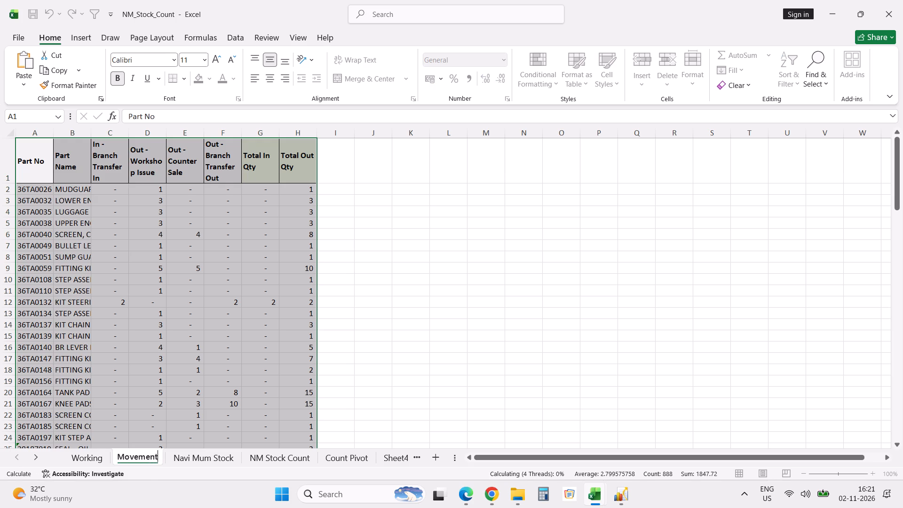
On the Working sheet, enter the column headers Inward in L1 and outward in M1.
{"action": "left_click", "coordinate": [85, 460]}
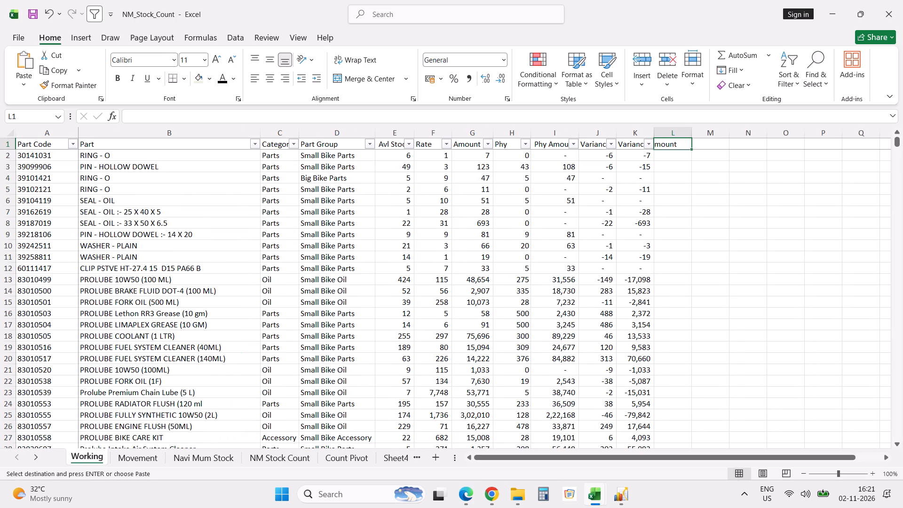
{"action": "type", "text": "In"}
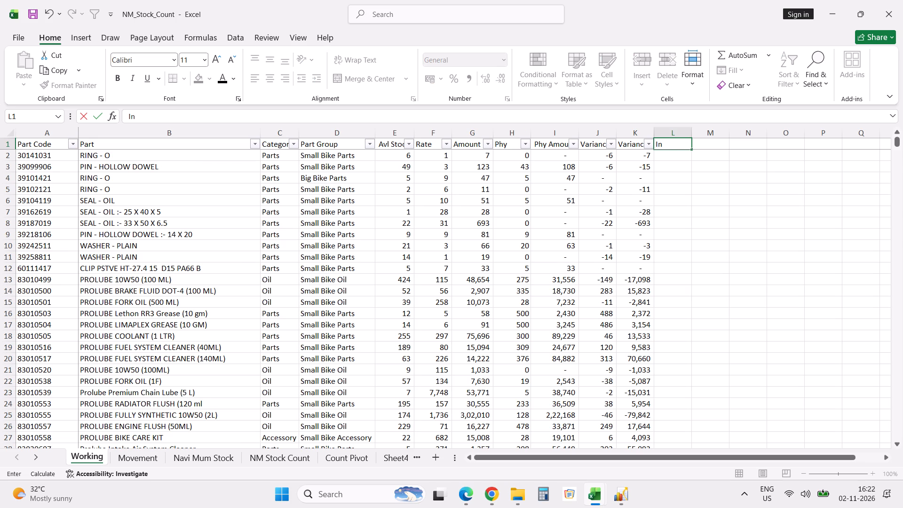
{"action": "type", "text": "ward"}
{"action": "key", "text": "Tab"}
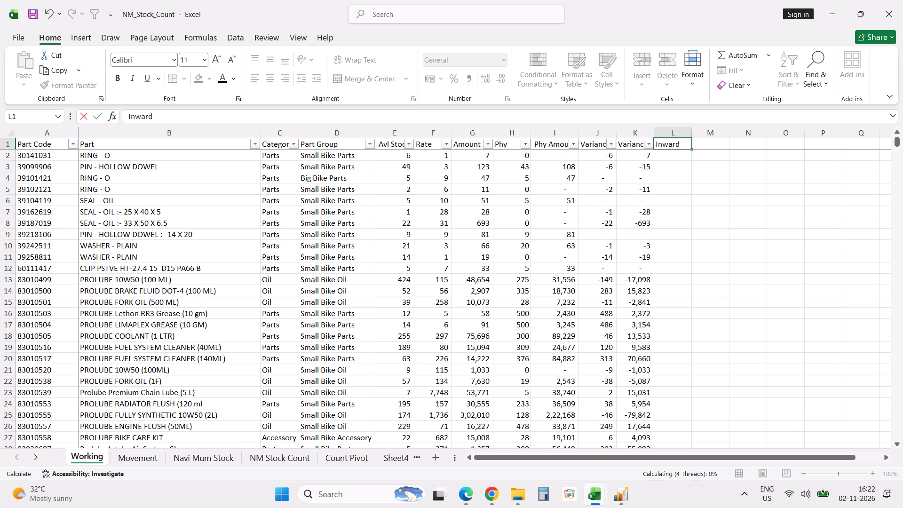
{"action": "type", "text": "our"}
{"action": "key", "text": "BackSpace"}
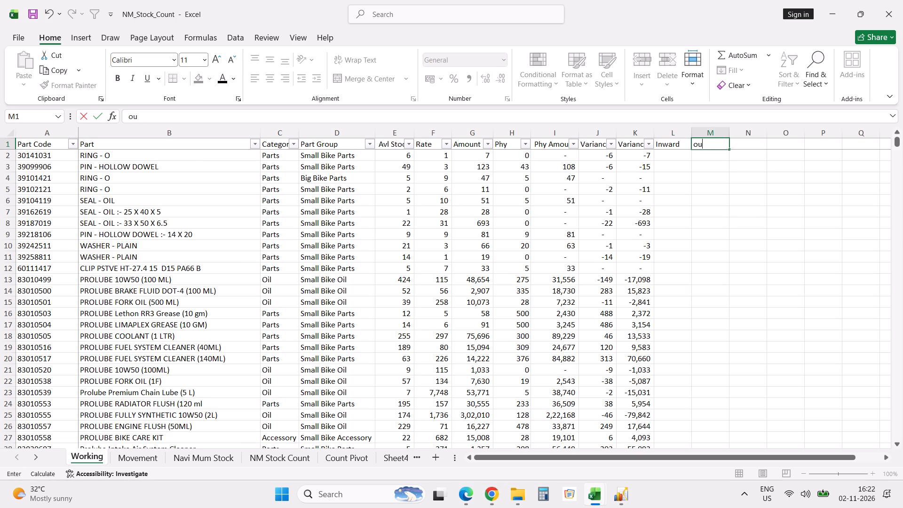
{"action": "type", "text": "tward"}
{"action": "key", "text": "Return"}
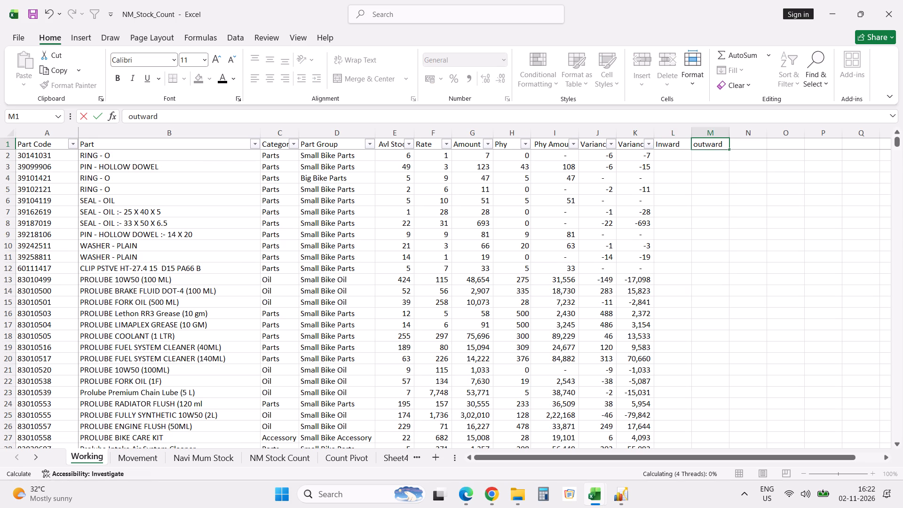
Correct the header in M1 to read Outward with a capital O.
{"action": "key", "text": "Up"}
{"action": "key", "text": "Right"}
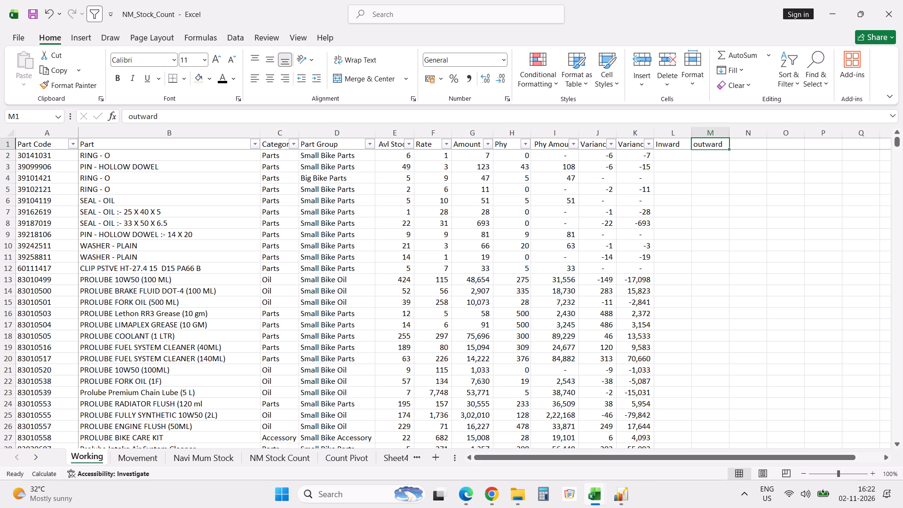
{"action": "left_click", "coordinate": [133, 117]}
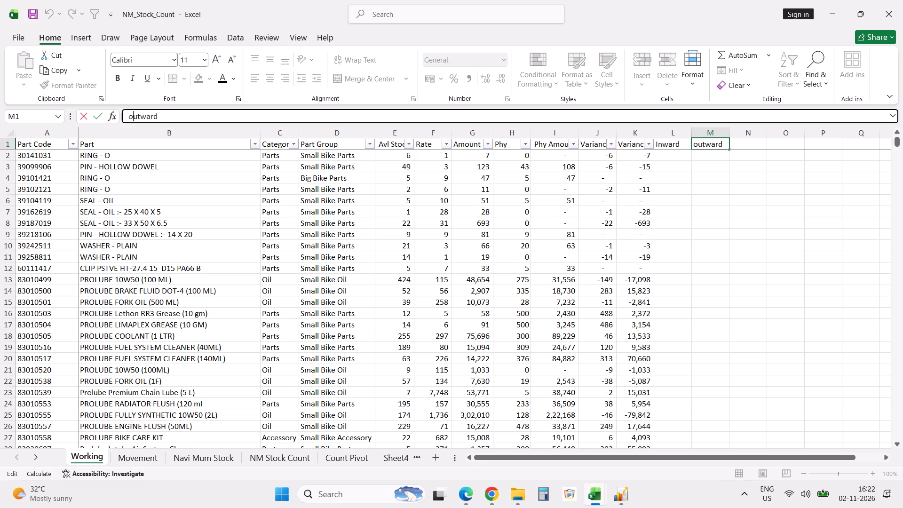
{"action": "key", "text": "BackSpace"}
{"action": "key", "text": "o"}
{"action": "key", "text": "BackSpace"}
{"action": "key", "text": "shift+o"}
{"action": "key", "text": "Return"}
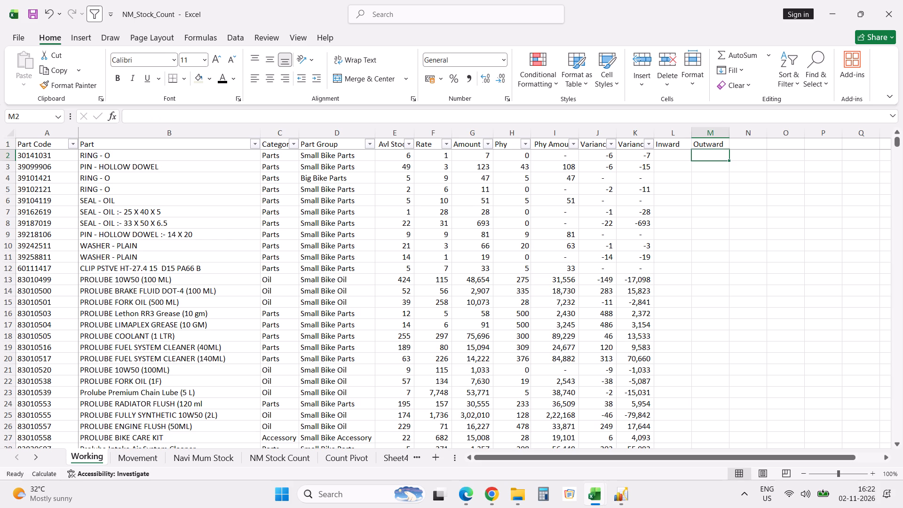
Enter an Inward lookup in L2 matching part code A2 against Movement!A2:H111, with column index 7 and exact match 0.
{"action": "key", "text": "Left"}
{"action": "key", "text": "Up"}
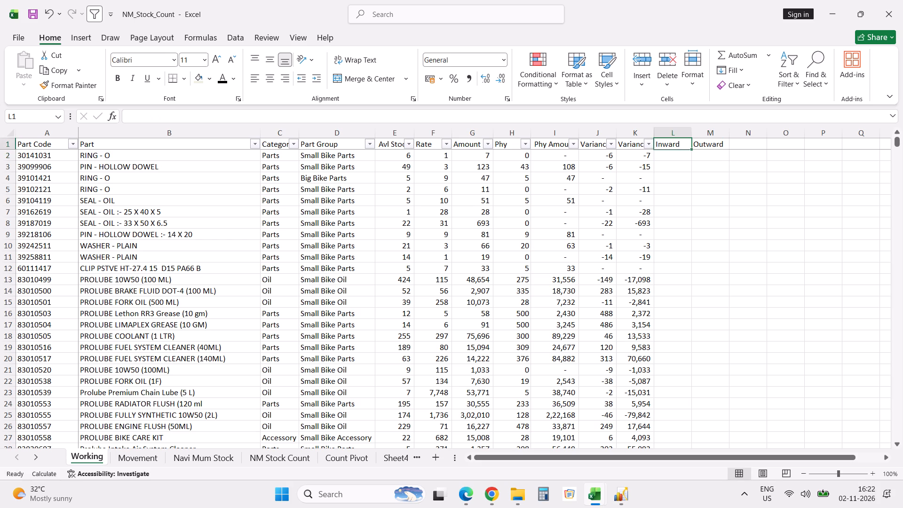
{"action": "key", "text": "Down"}
{"action": "type", "text": "=vlo"}
{"action": "key", "text": "Tab"}
{"action": "left_click", "coordinate": [49, 158]}
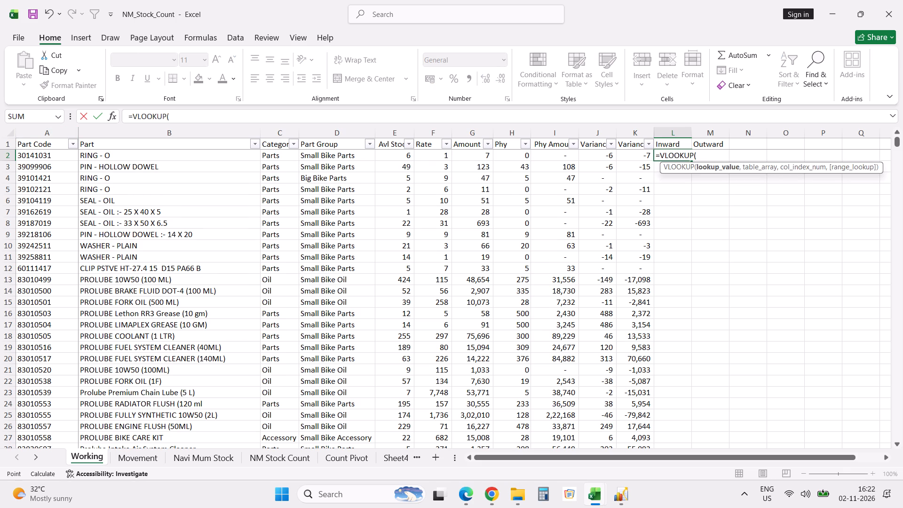
{"action": "key", "text": "comma"}
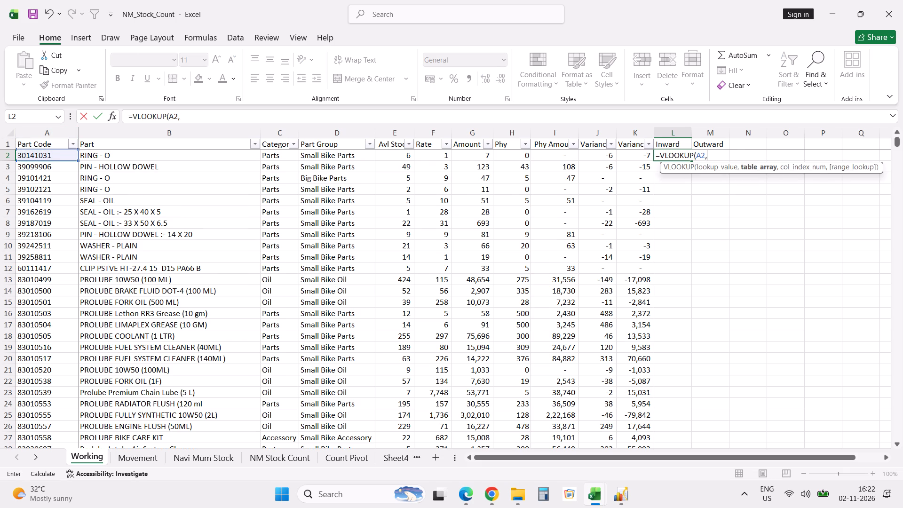
{"action": "left_click", "coordinate": [134, 458]}
{"action": "scroll", "coordinate": [112, 289], "scroll_direction": "up", "scroll_amount": 8}
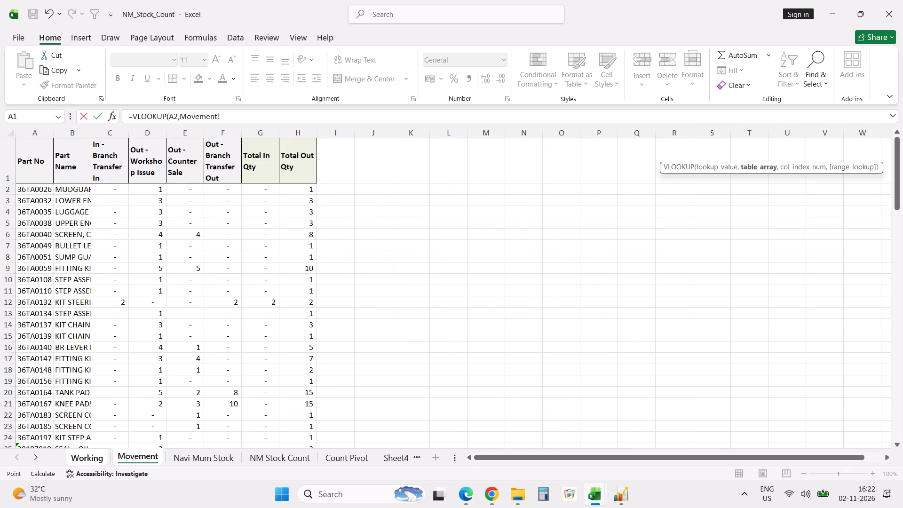
{"action": "left_click", "coordinate": [38, 192]}
{"action": "key", "text": "shift+Right"}
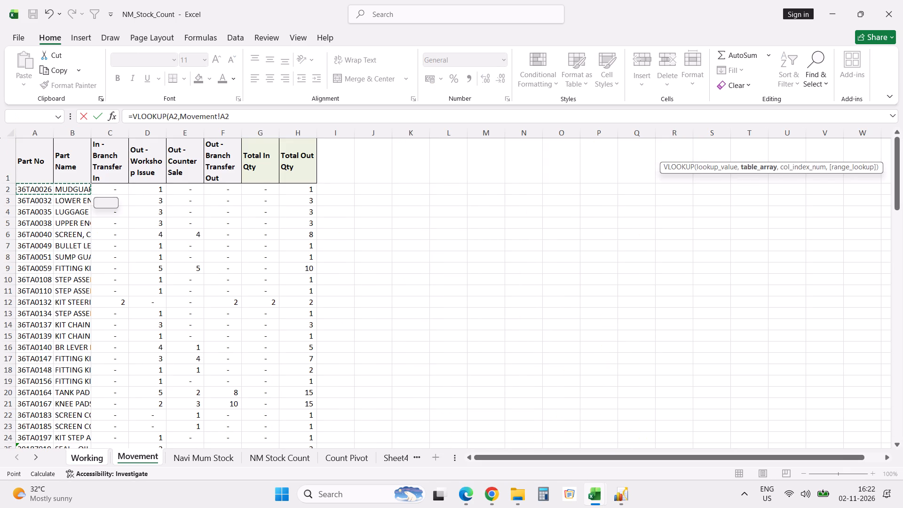
{"action": "key", "text": "shift+Right"}
{"action": "key", "text": "shift+Right"}
{"action": "key", "text": "shift+Right"}
{"action": "key", "text": "shift+Right"}
{"action": "key", "text": "shift+Right"}
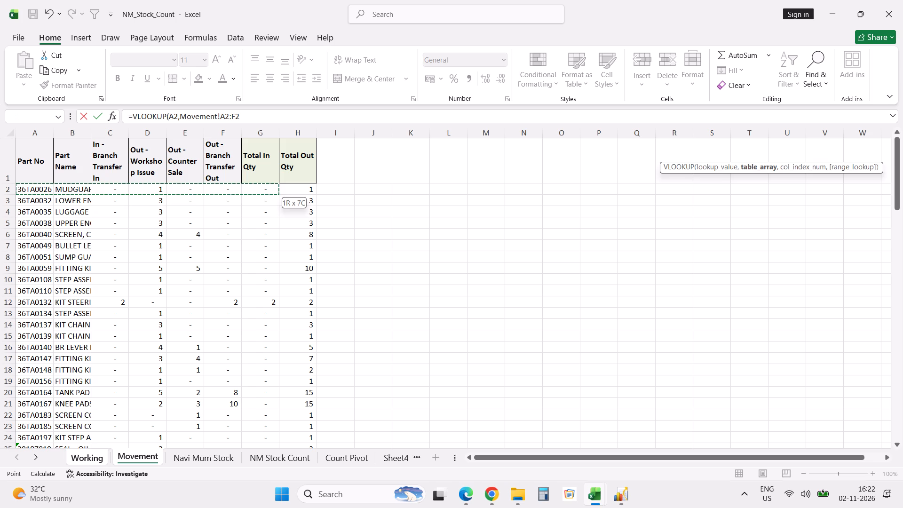
{"action": "key", "text": "shift+Right"}
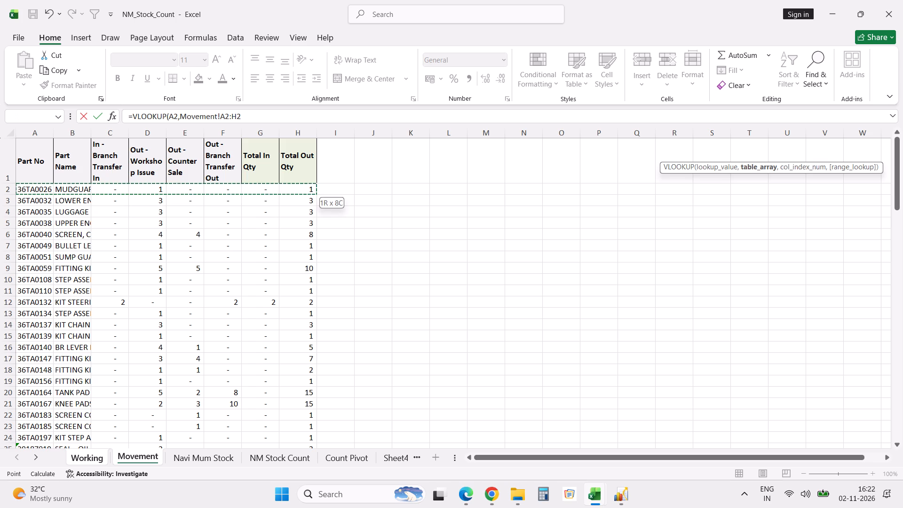
{"action": "key", "text": "ctrl+shift+Down"}
{"action": "type", "text": ",7,0"}
{"action": "key", "text": "Return"}
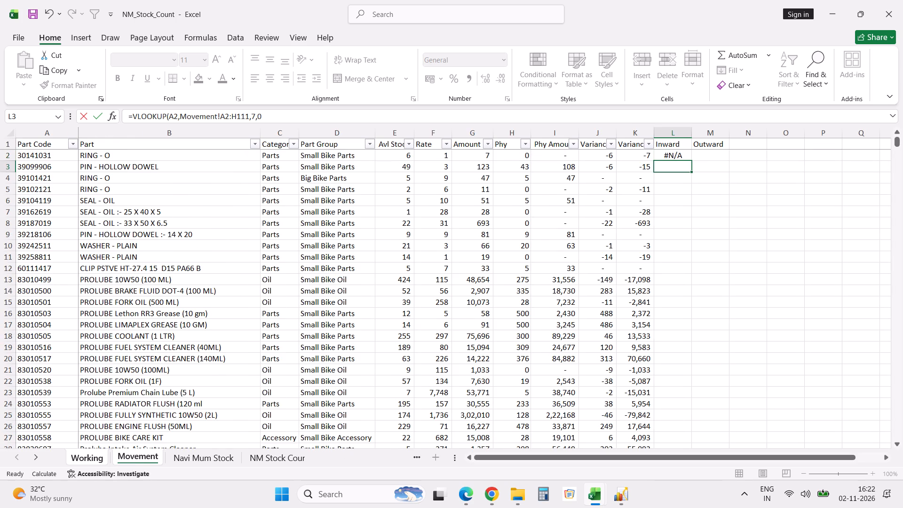
Enter an Outward lookup in M2 by reusing the L2 VLOOKUP formula with the column index changed to 8.
{"action": "left_click", "coordinate": [678, 154]}
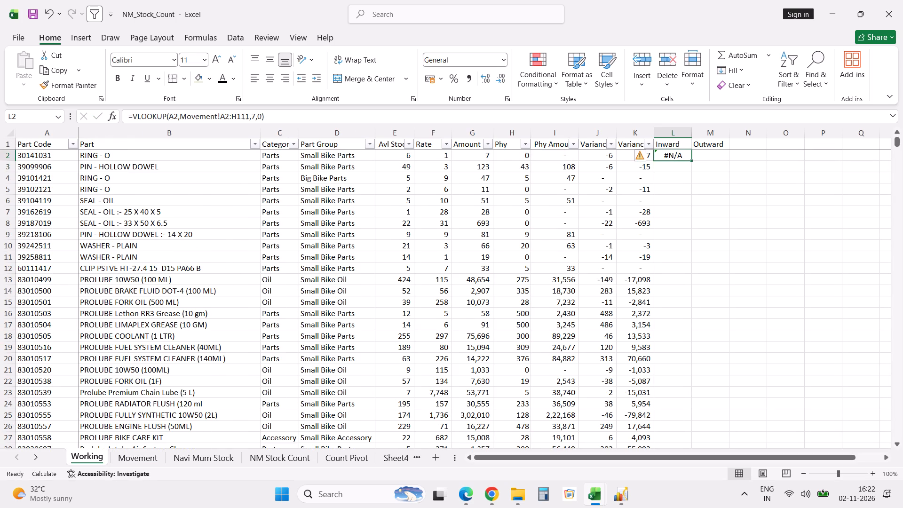
{"action": "left_click", "coordinate": [412, 119]}
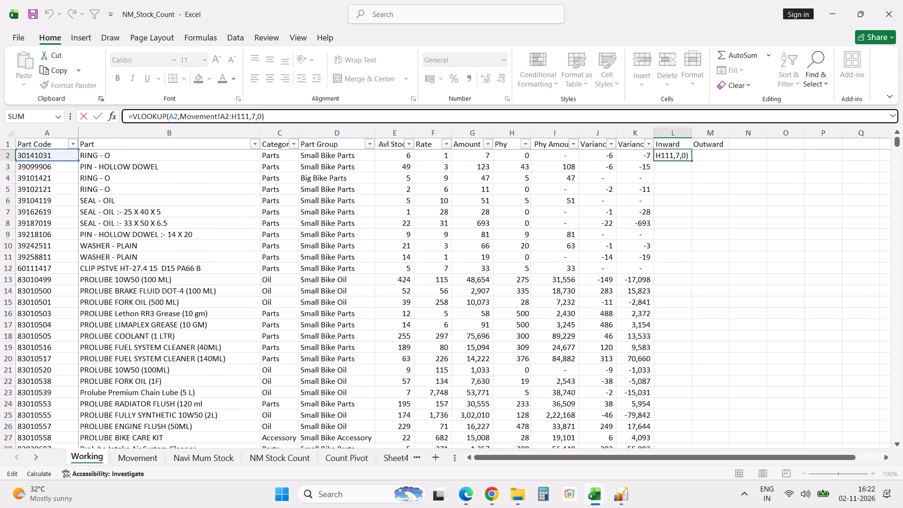
{"action": "left_click", "coordinate": [133, 116], "text": "shift"}
{"action": "key", "text": "ctrl+c"}
{"action": "key", "text": "Tab"}
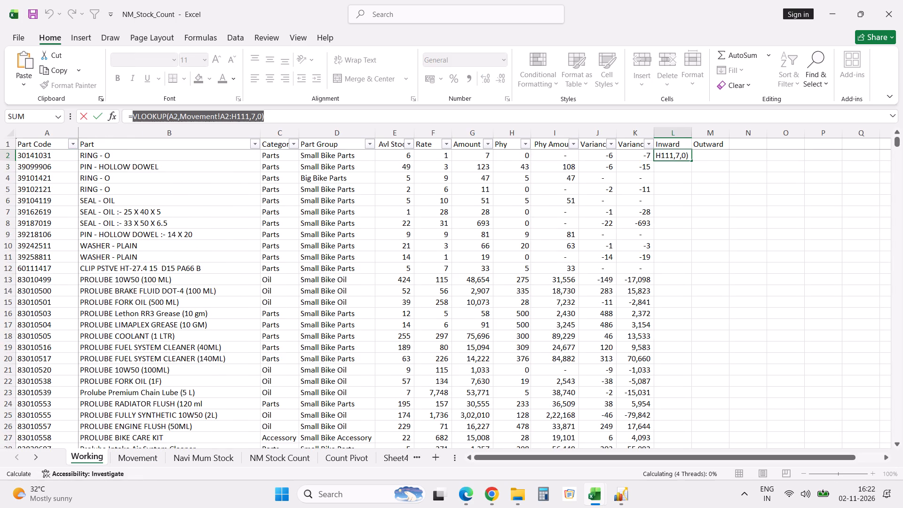
{"action": "key", "text": "ctrl+v"}
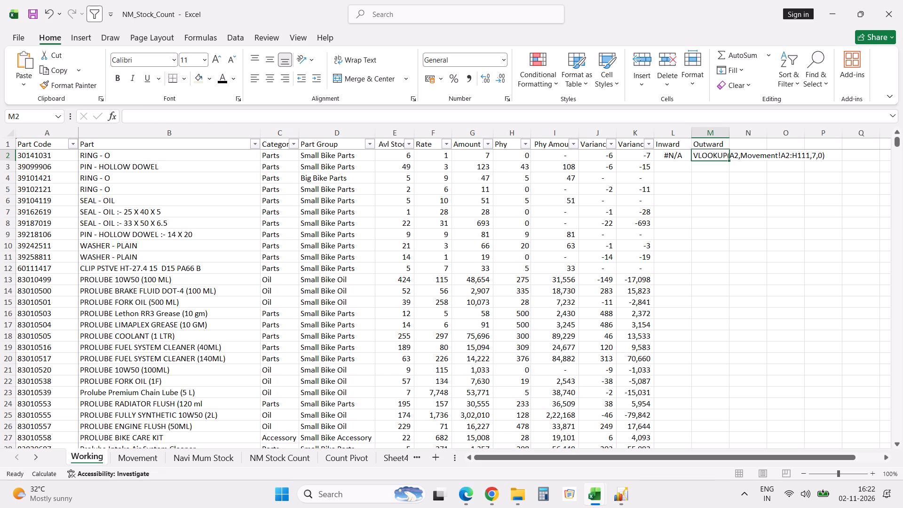
{"action": "left_click", "coordinate": [299, 116]}
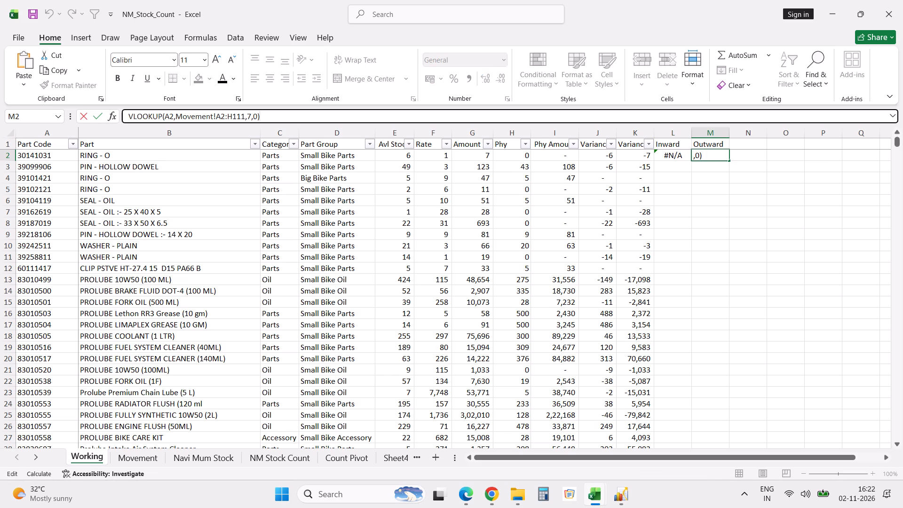
{"action": "key", "text": "Left"}
{"action": "key", "text": "Left"}
{"action": "key", "text": "Left"}
{"action": "key", "text": "shift+Left"}
{"action": "key", "text": "8"}
{"action": "left_click", "coordinate": [124, 117]}
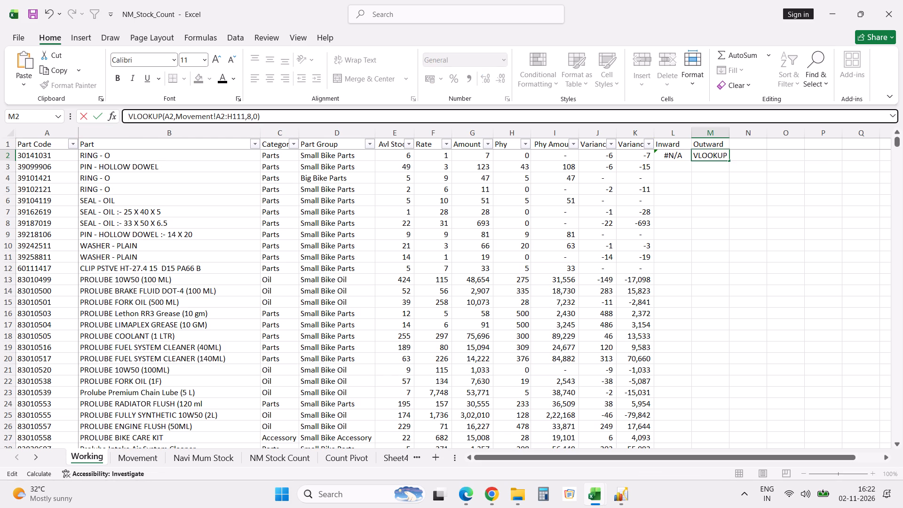
{"action": "key", "text": "equal"}
{"action": "key", "text": "Tab"}
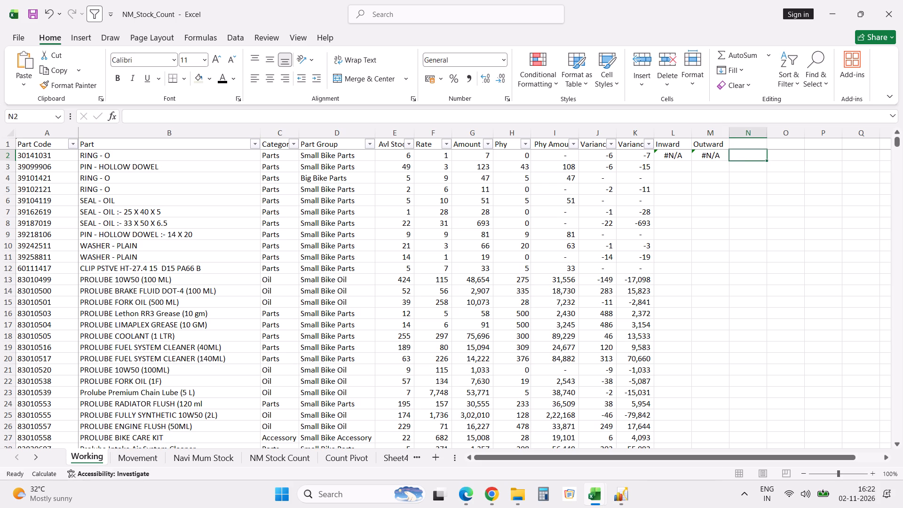
Make the lookup range in the L2 Inward formula absolute, as Movement!$A$2:$H$111.
{"action": "left_click", "coordinate": [680, 156]}
{"action": "left_click", "coordinate": [292, 113]}
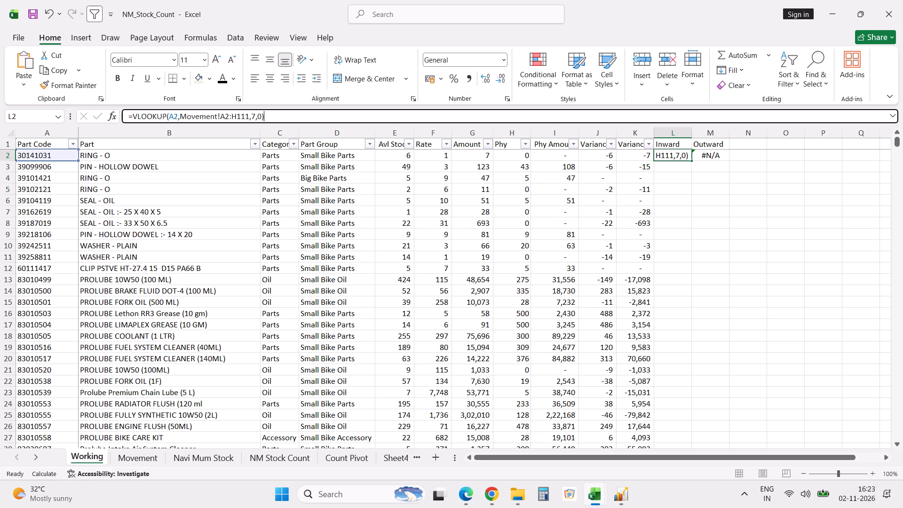
{"action": "key", "text": "Left"}
{"action": "key", "text": "Left"}
{"action": "key", "text": "Left"}
{"action": "key", "text": "Left"}
{"action": "key", "text": "Left"}
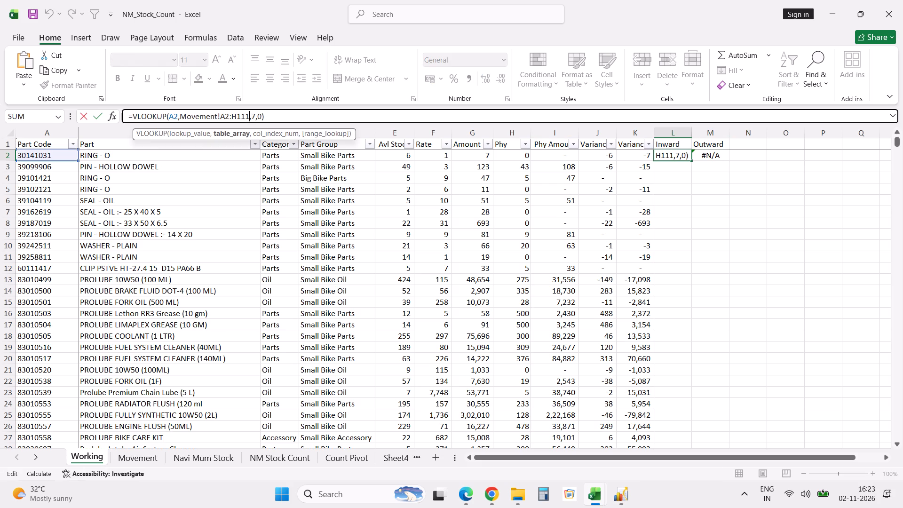
{"action": "key", "text": "shift+Left"}
{"action": "key", "text": "shift+Left"}
{"action": "key", "text": "shift+Left"}
{"action": "key", "text": "shift+Left"}
{"action": "key", "text": "shift+Left"}
{"action": "key", "text": "shift+Left"}
{"action": "key", "text": "shift+Left"}
{"action": "key", "text": "shift+Left"}
{"action": "key", "text": "shift+Left"}
{"action": "key", "text": "shift+Left"}
{"action": "key", "text": "shift+Left"}
{"action": "key", "text": "shift+Left"}
{"action": "key", "text": "shift+Left"}
{"action": "key", "text": "shift+Left"}
{"action": "key", "text": "shift+Left"}
{"action": "key", "text": "shift+Left"}
{"action": "key", "text": "shift+Left"}
{"action": "key", "text": "shift+Left"}
{"action": "key", "text": "shift+Right"}
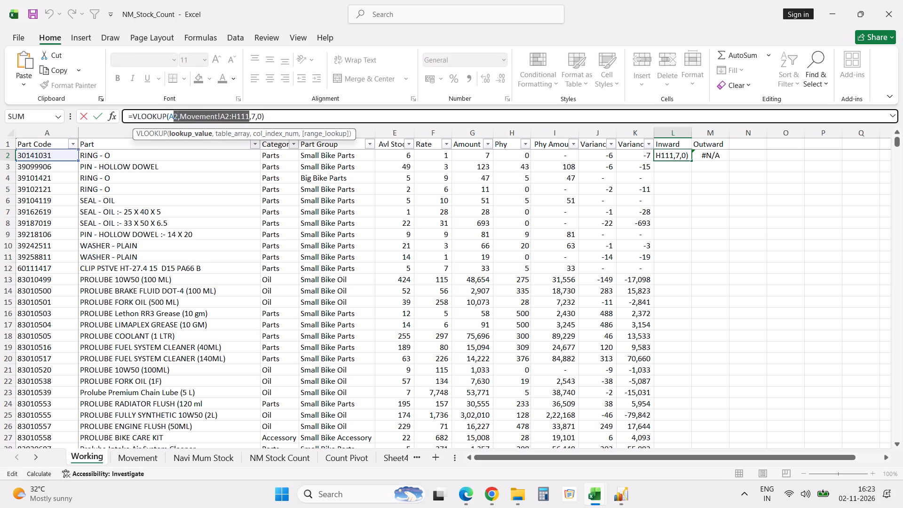
{"action": "key", "text": "shift+Right"}
{"action": "key", "text": "F4"}
{"action": "key", "text": "Return"}
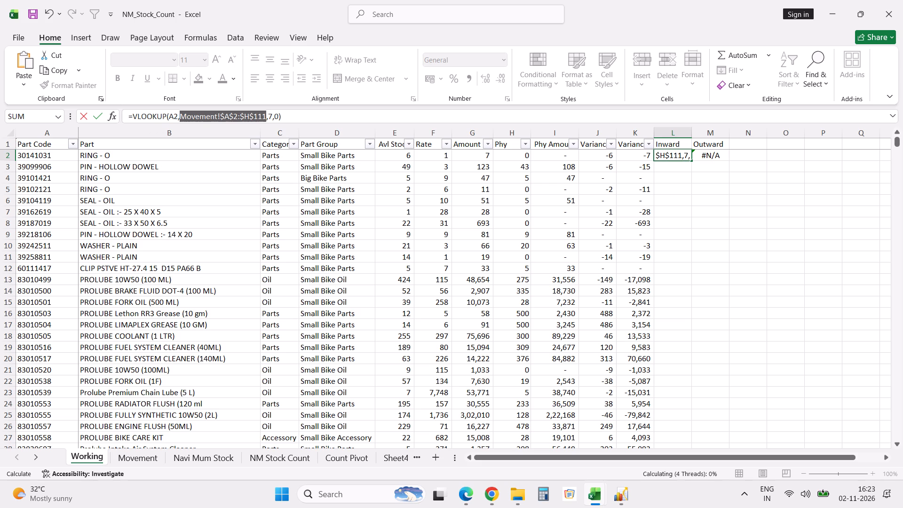
Make the lookup range in the M2 Outward formula absolute, as Movement!$A$2:$H$111.
{"action": "key", "text": "Up"}
{"action": "key", "text": "Right"}
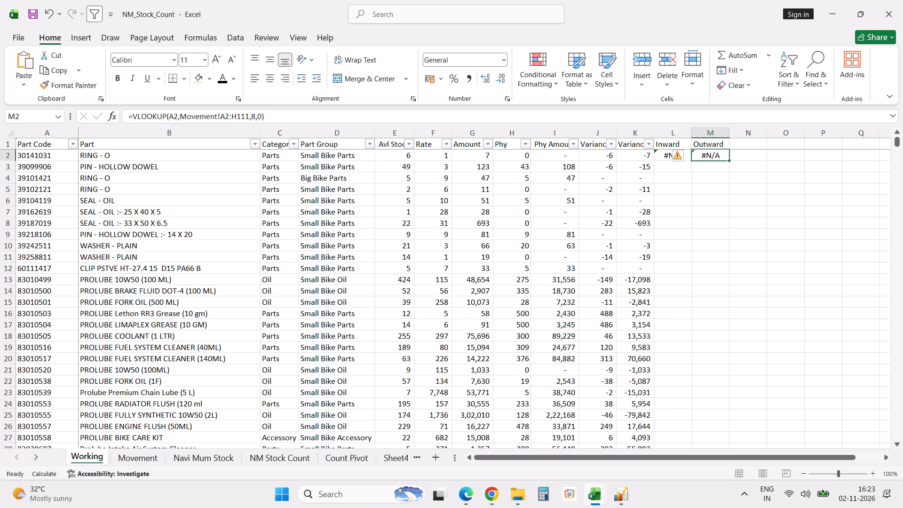
{"action": "left_click", "coordinate": [292, 113]}
{"action": "key", "text": "Left"}
{"action": "key", "text": "Left"}
{"action": "key", "text": "Left"}
{"action": "key", "text": "Left"}
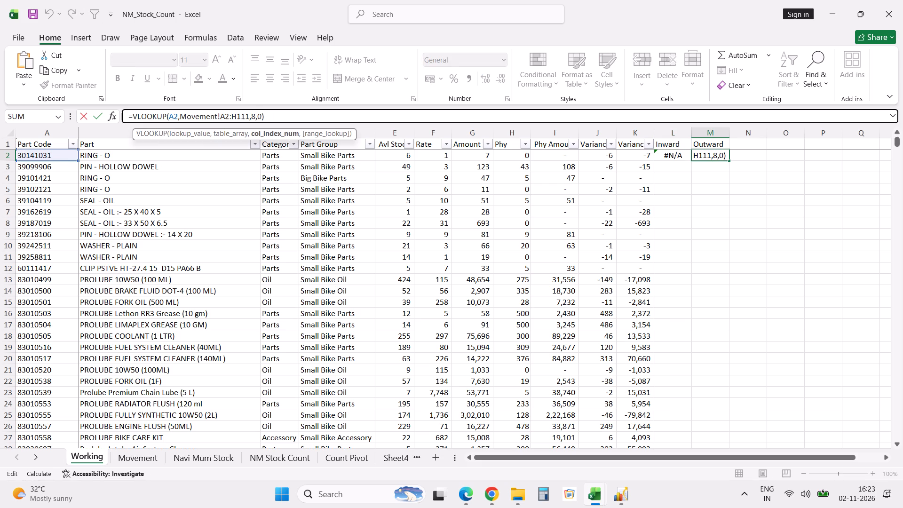
{"action": "key", "text": "Left"}
{"action": "key", "text": "shift+Left"}
{"action": "key", "text": "shift+Left"}
{"action": "key", "text": "shift+Left"}
{"action": "key", "text": "shift+Left"}
{"action": "key", "text": "shift+Left"}
{"action": "key", "text": "shift+Left"}
{"action": "key", "text": "shift+Left"}
{"action": "key", "text": "shift+Left"}
{"action": "key", "text": "shift+Left"}
{"action": "key", "text": "shift+Left"}
{"action": "key", "text": "shift+Left"}
{"action": "key", "text": "shift+Left"}
{"action": "key", "text": "shift+Left"}
{"action": "key", "text": "shift+Left"}
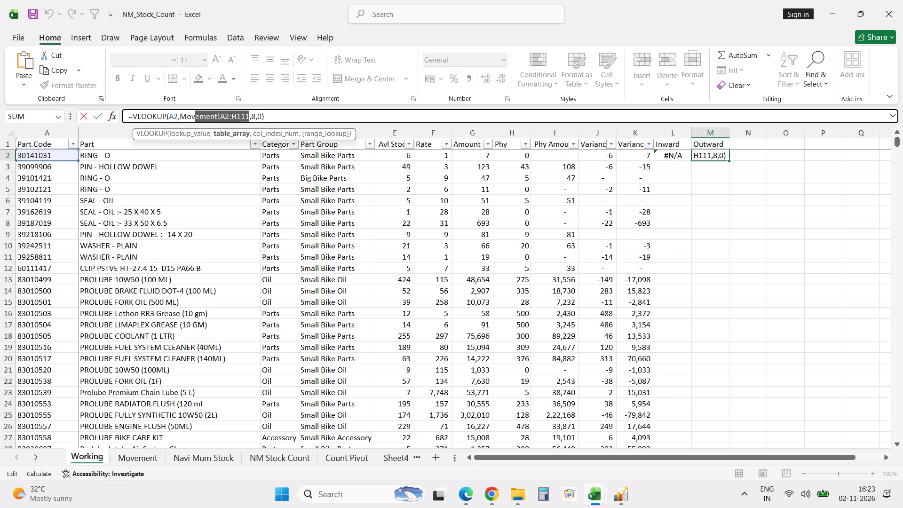
{"action": "key", "text": "shift+Left"}
{"action": "key", "text": "shift+Left"}
{"action": "key", "text": "F4"}
{"action": "key", "text": "Return"}
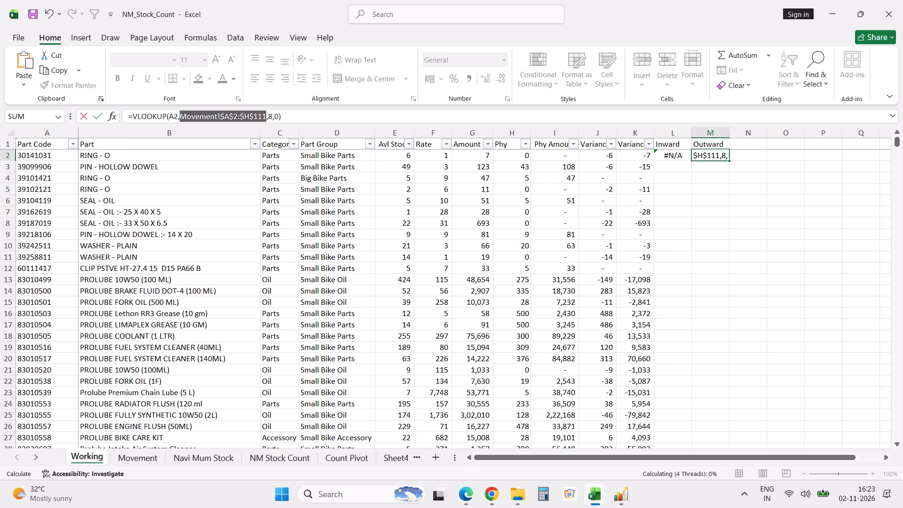
Fill the L2 and M2 lookup formulas down to the last row of the parts list.
{"action": "key", "text": "Left"}
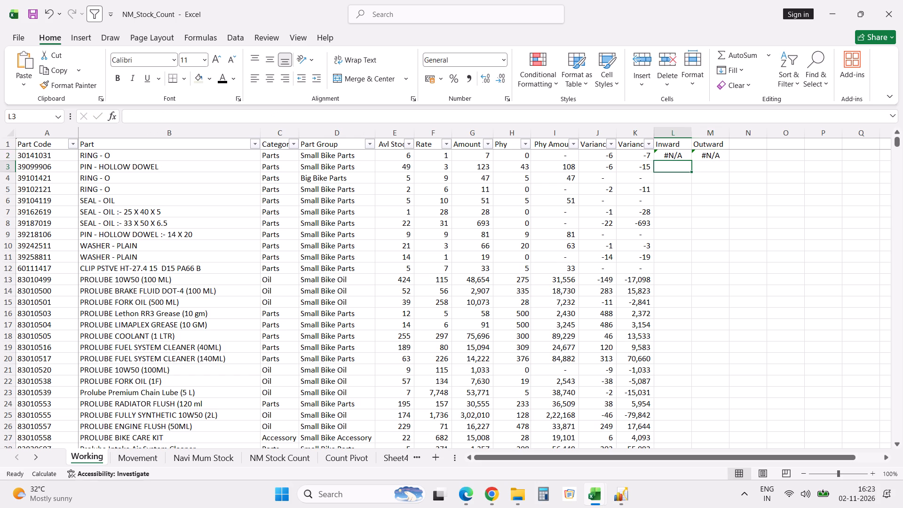
{"action": "key", "text": "Up"}
{"action": "key", "text": "shift+Right"}
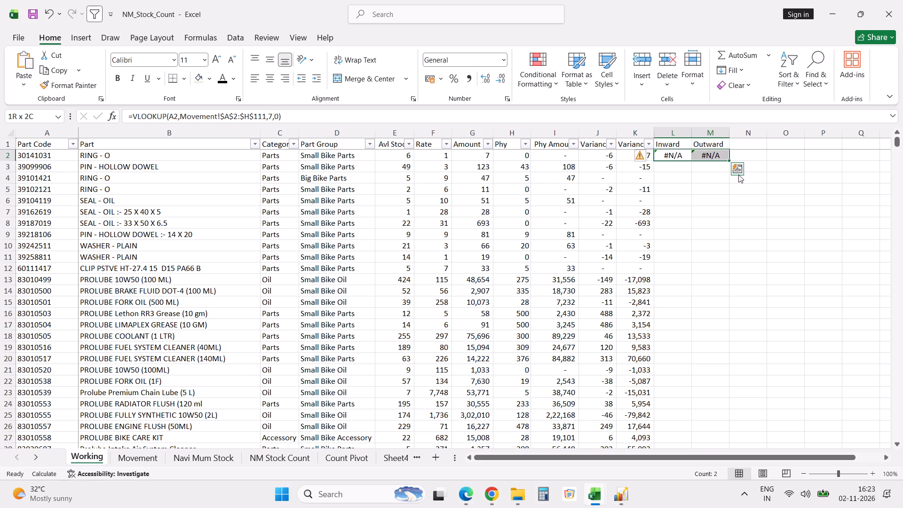
{"action": "double_click", "coordinate": [729, 160]}
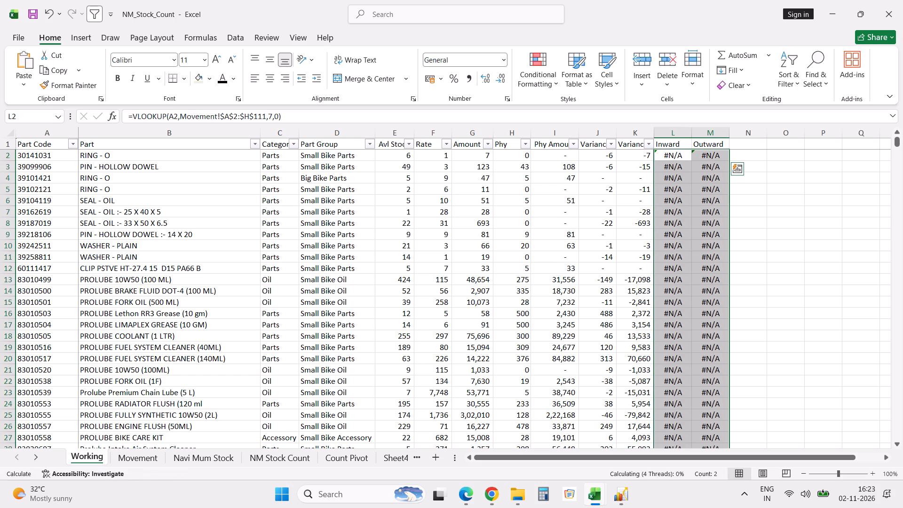
Remove and reapply the header filter so it includes Inward and Outward, and check the values listed in the Inward filter.
{"action": "left_click", "coordinate": [676, 143]}
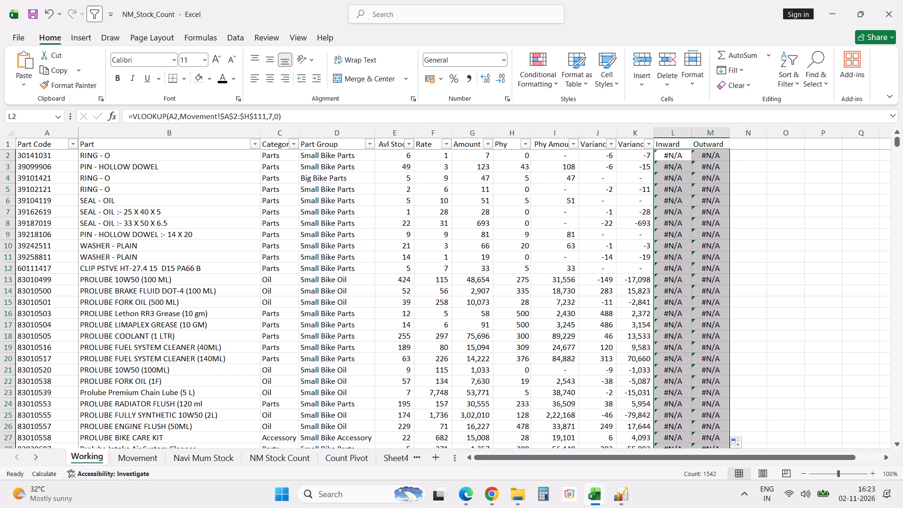
{"action": "key", "text": "alt+d"}
{"action": "type", "text": "ff"}
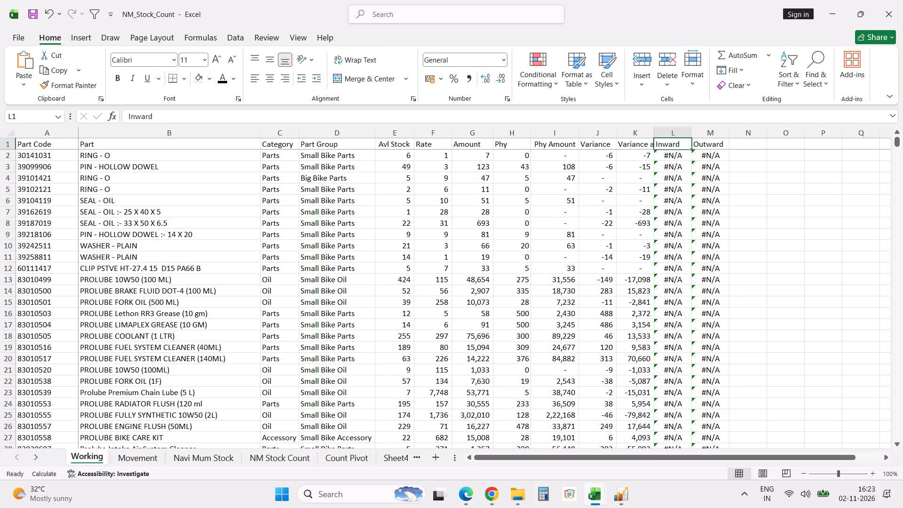
{"action": "left_click", "coordinate": [680, 146]}
{"action": "key", "text": "alt+d"}
{"action": "type", "text": "ff"}
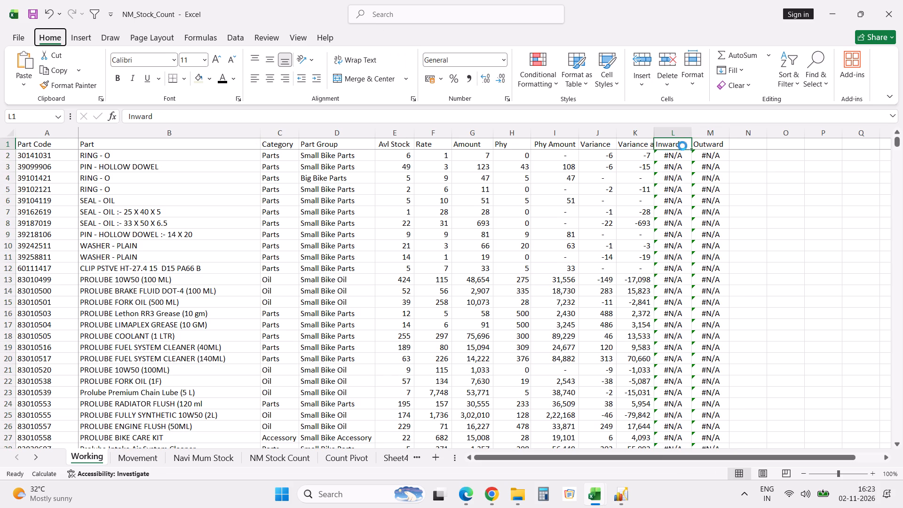
{"action": "left_click", "coordinate": [685, 146]}
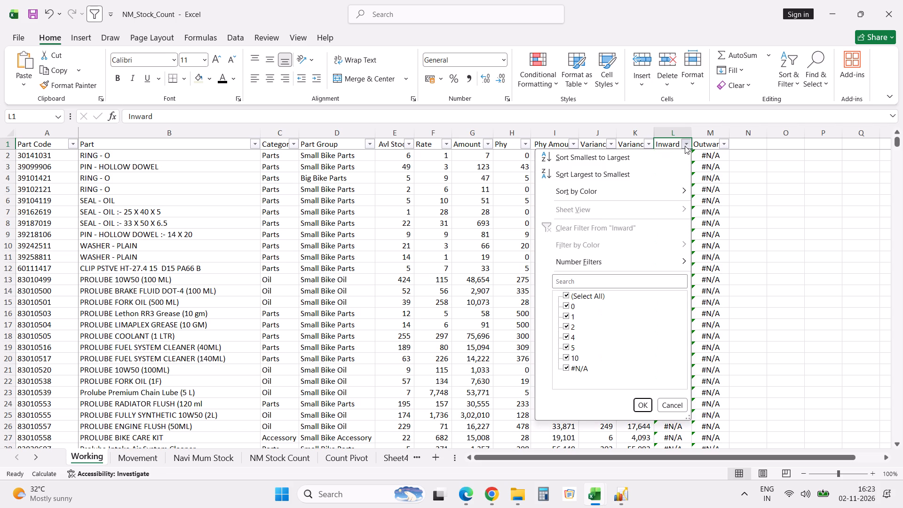
{"action": "key", "text": "Escape"}
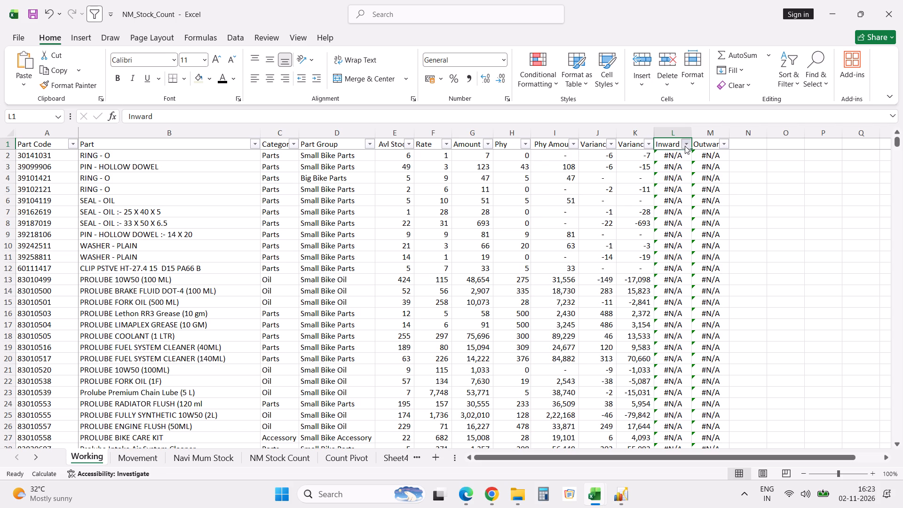
Convert all the Inward and Outward lookup formulas from row 2 down into static values in place.
{"action": "key", "text": "Down"}
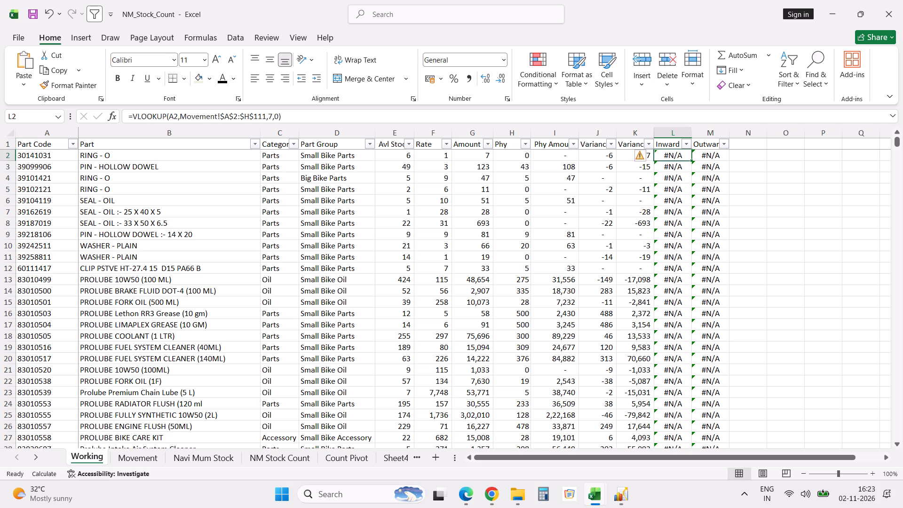
{"action": "key", "text": "shift+Right"}
{"action": "key", "text": "ctrl+shift+Down"}
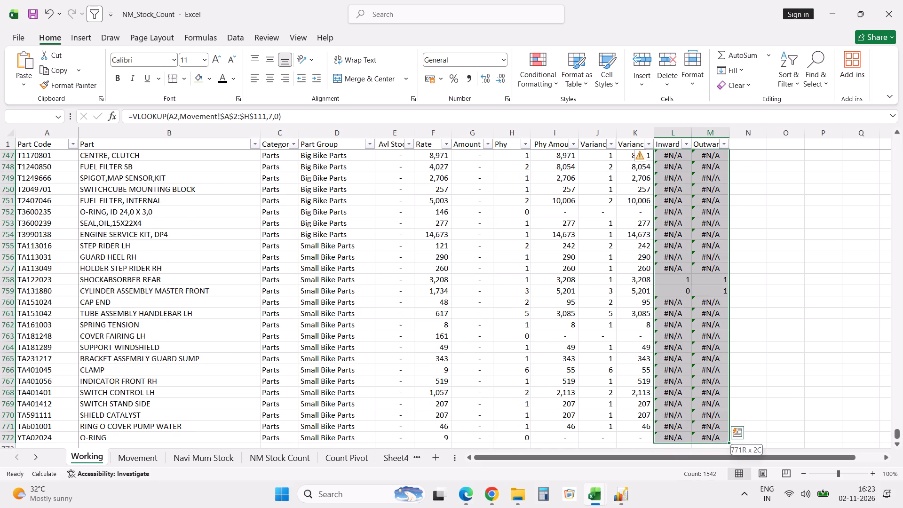
{"action": "key", "text": "ctrl+c"}
{"action": "key", "text": "Up"}
{"action": "key", "text": "Down"}
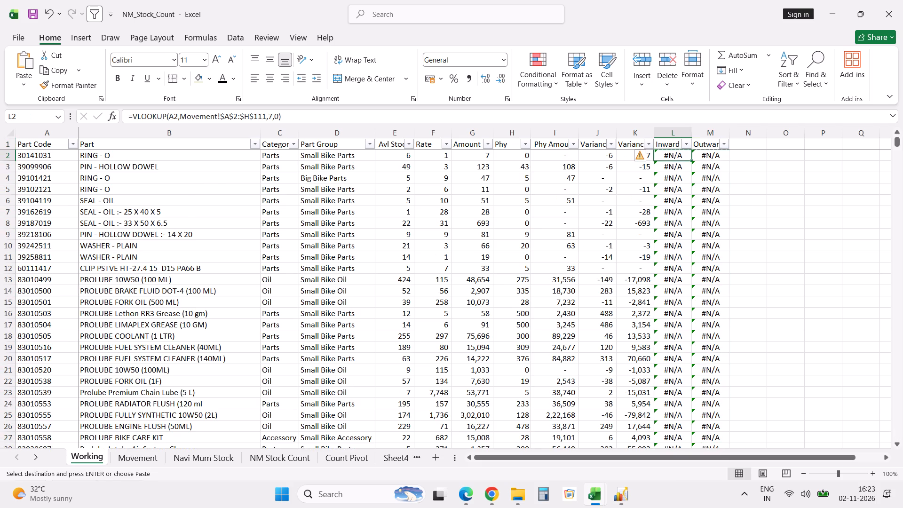
{"action": "right_click", "coordinate": [671, 154]}
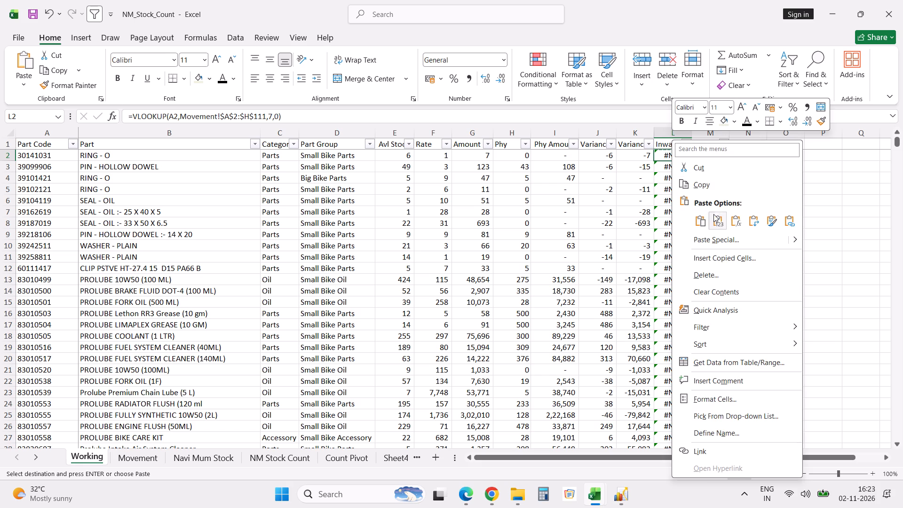
{"action": "left_click", "coordinate": [718, 221]}
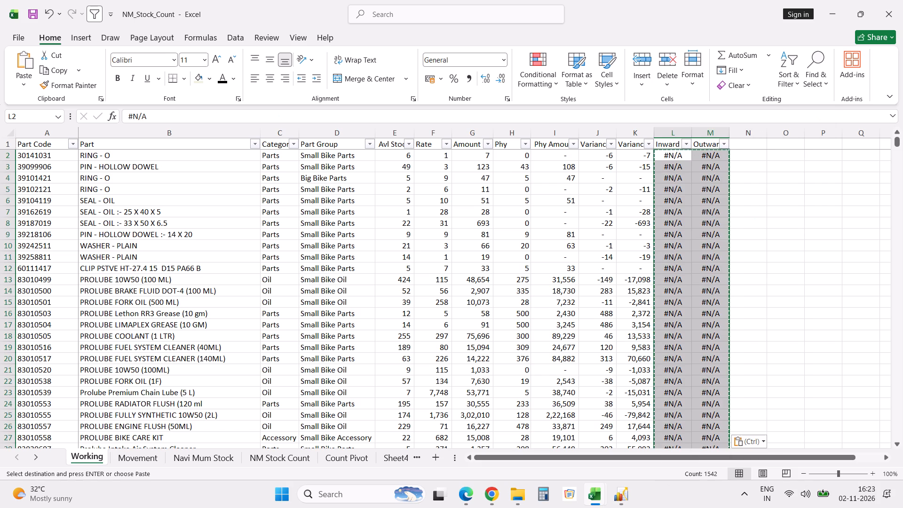
Replace every #n/a in the Inward and Outward values with 0.
{"action": "key", "text": "ctrl+h"}
{"action": "key", "text": "shift+Tab"}
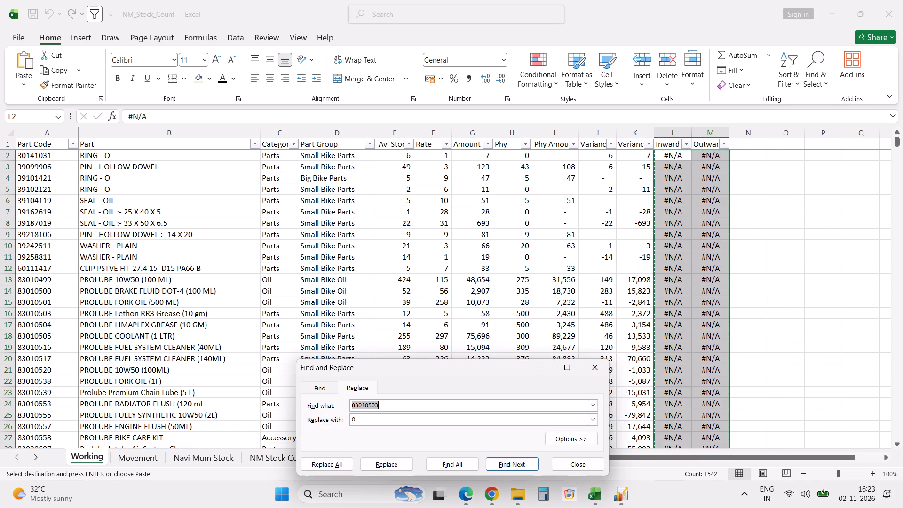
{"action": "type", "text": "#n/a"}
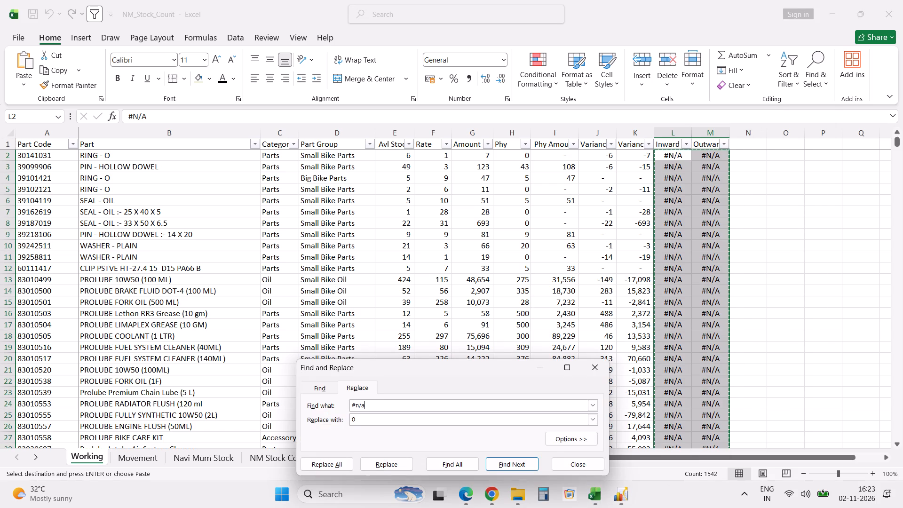
{"action": "left_click", "coordinate": [344, 464]}
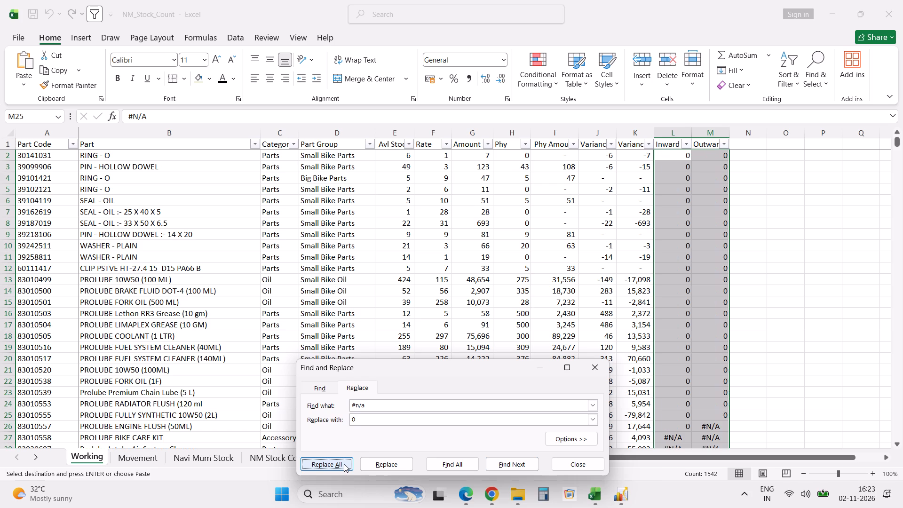
{"action": "key", "text": "Escape"}
{"action": "key", "text": "Escape"}
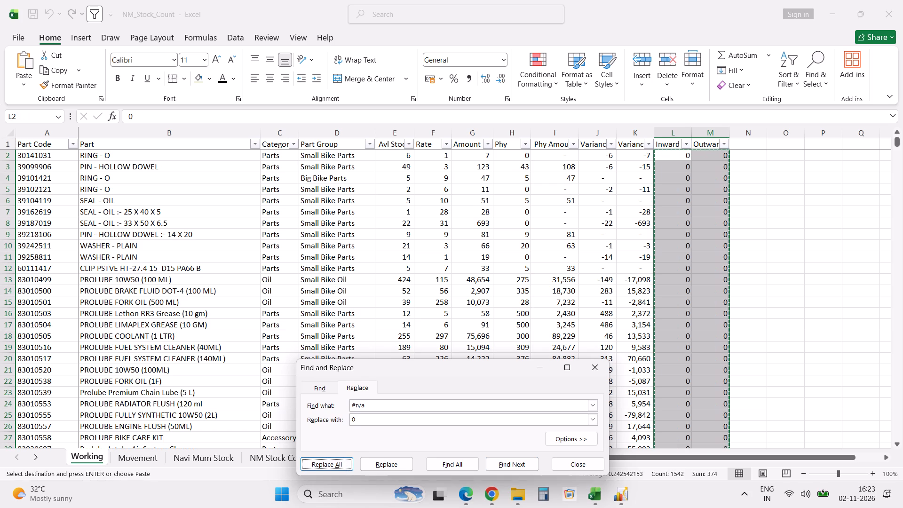
{"action": "left_click", "coordinate": [567, 460]}
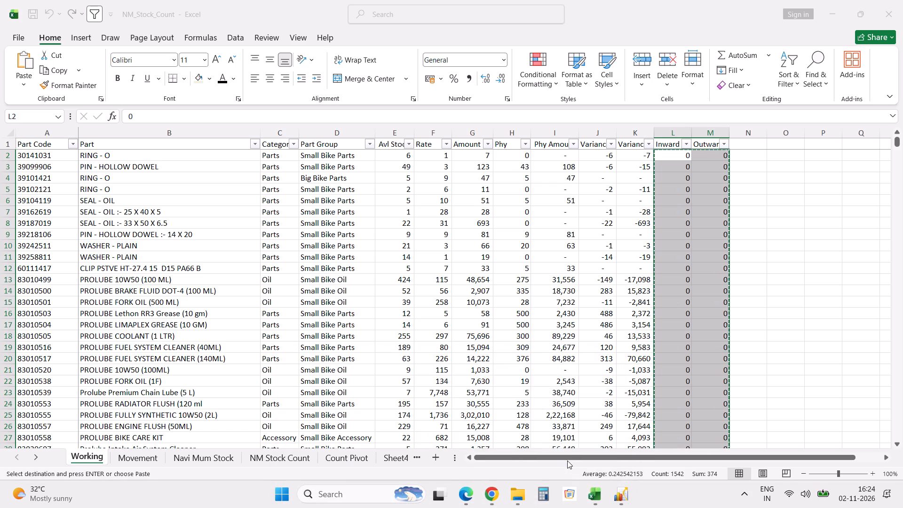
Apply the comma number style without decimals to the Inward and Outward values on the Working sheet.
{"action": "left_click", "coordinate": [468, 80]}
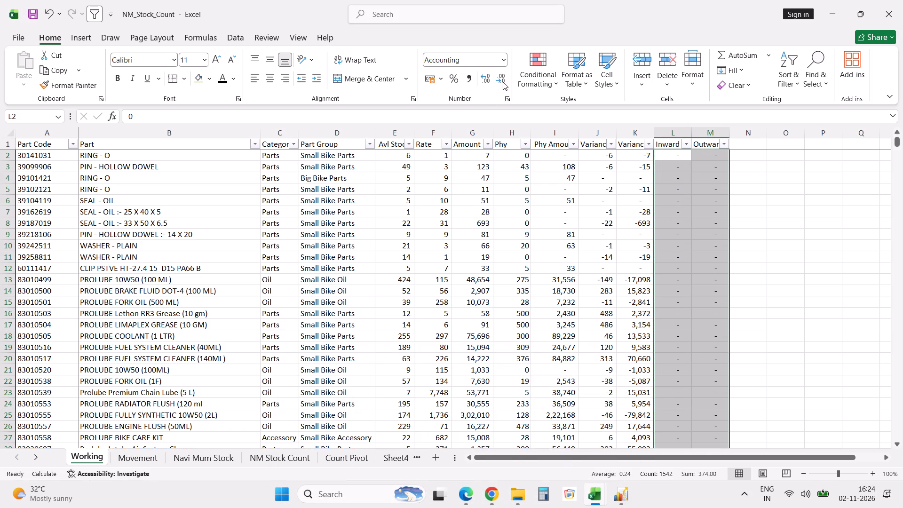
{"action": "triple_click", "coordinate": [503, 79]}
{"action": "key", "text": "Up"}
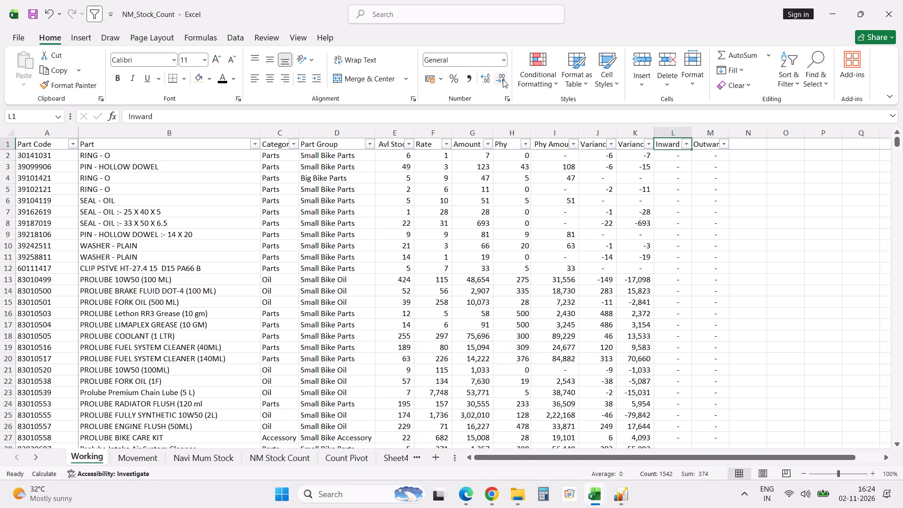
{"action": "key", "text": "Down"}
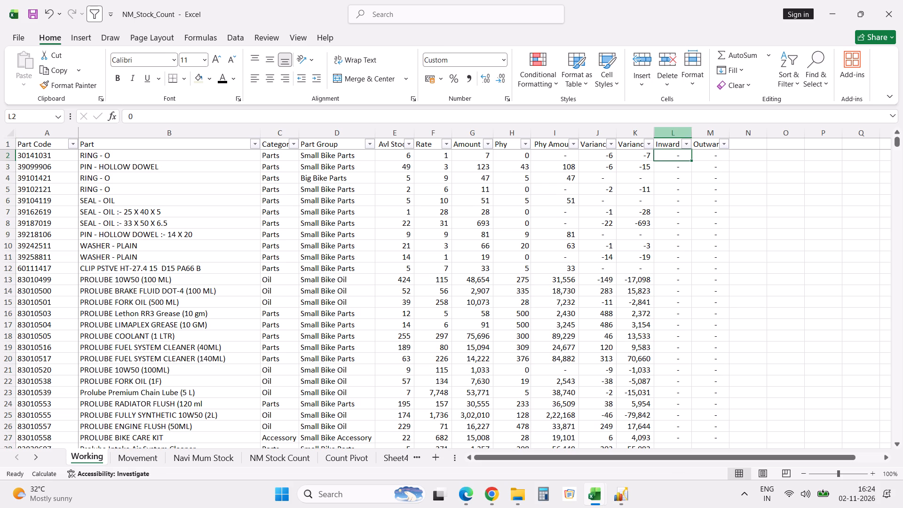
Compare the sum of Working's Inward column with the sum of Total In Qty on the Movement sheet.
{"action": "left_click", "coordinate": [673, 131]}
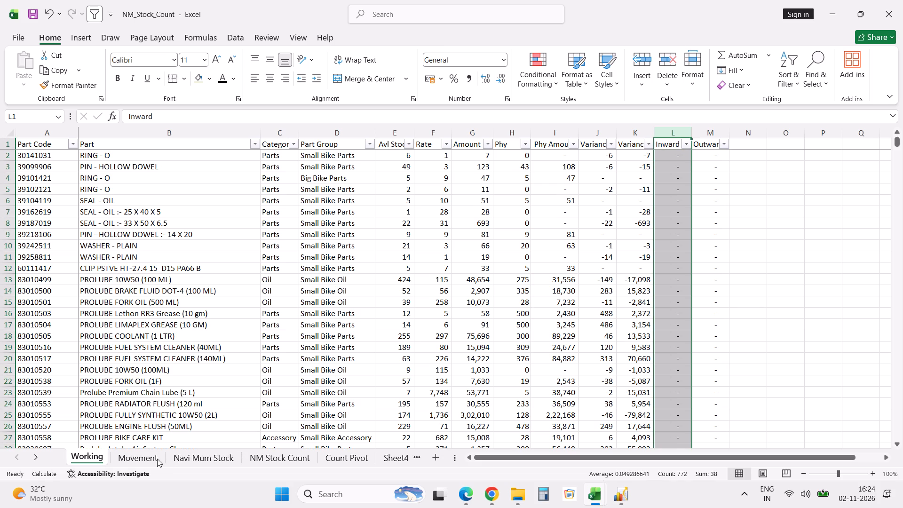
{"action": "left_click", "coordinate": [143, 457]}
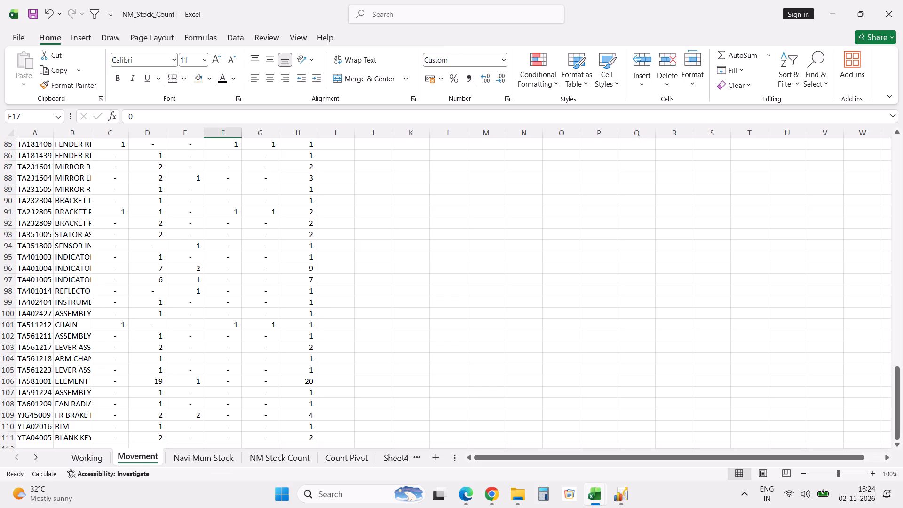
{"action": "left_click", "coordinate": [326, 310]}
{"action": "left_click", "coordinate": [295, 312]}
{"action": "key", "text": "ctrl+Up"}
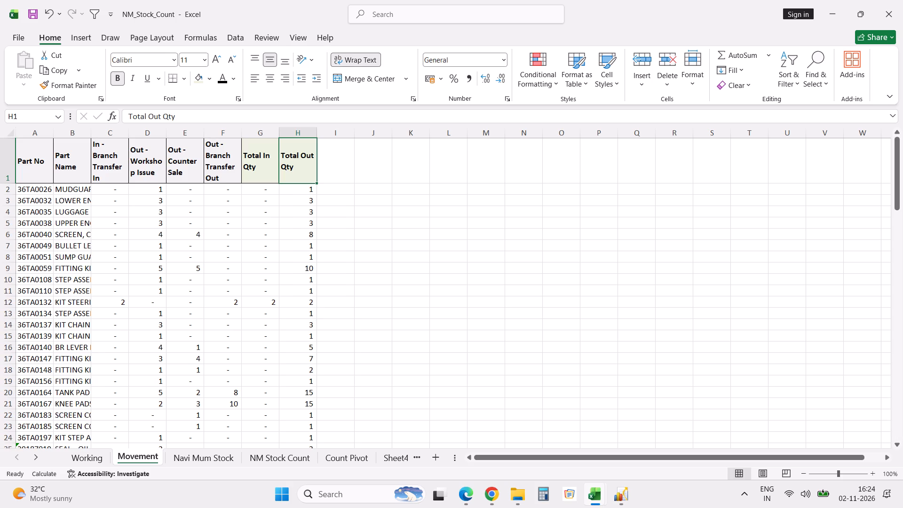
{"action": "left_click", "coordinate": [259, 131]}
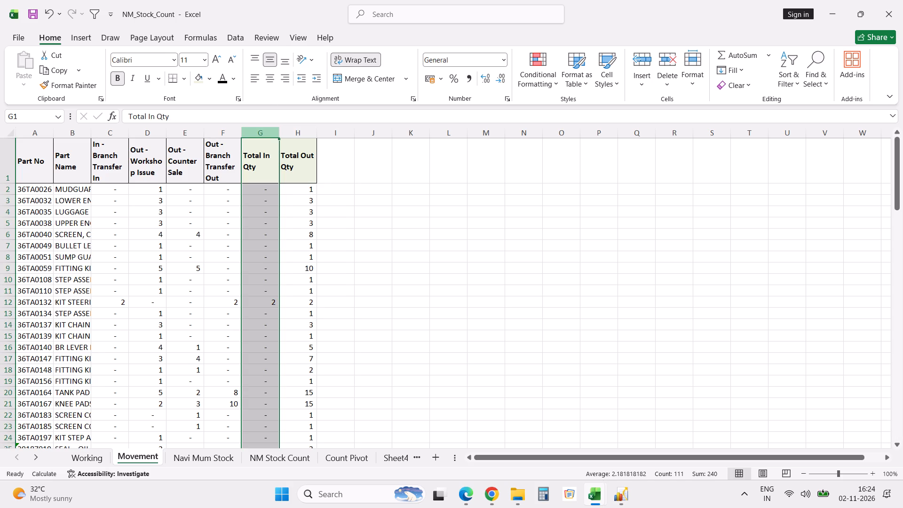
{"action": "left_click", "coordinate": [92, 461]}
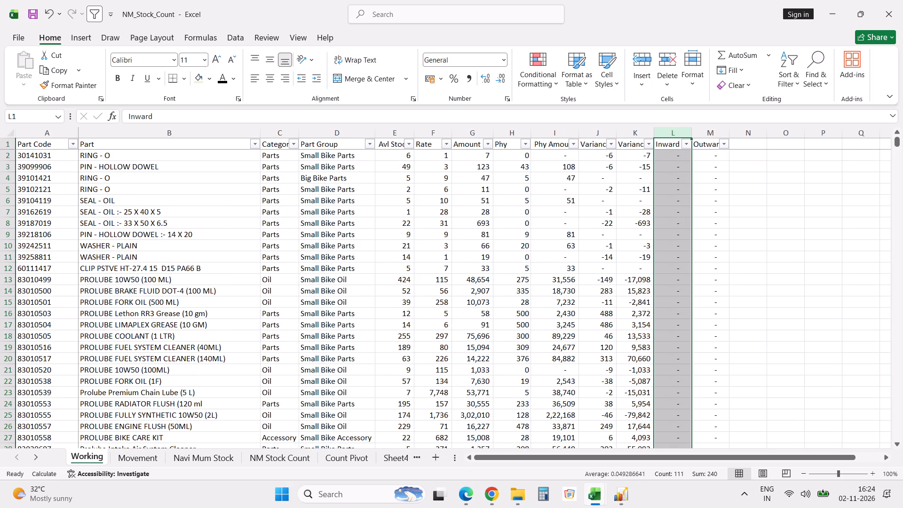
Undo the number formatting, the replacement with 0 and the conversion to static values in the Inward and Outward columns.
{"action": "key", "text": "Up"}
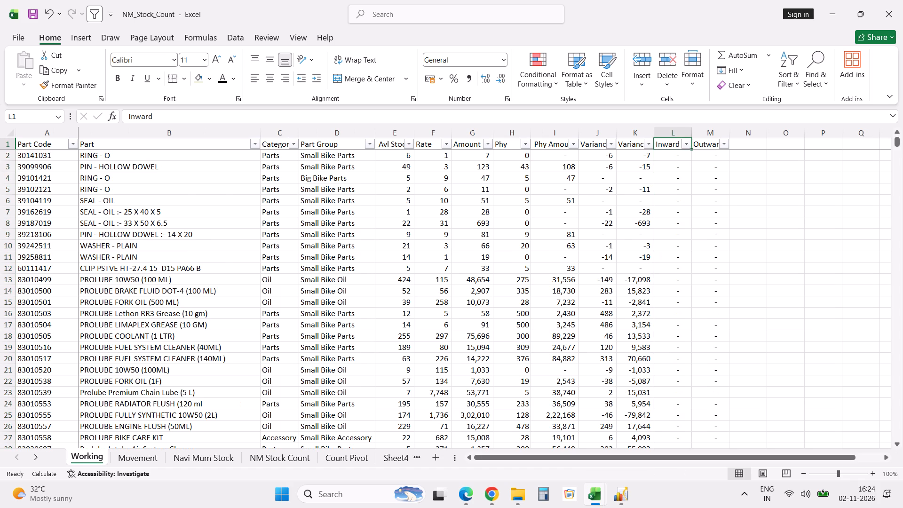
{"action": "key", "text": "Down"}
{"action": "key", "text": "ctrl+z"}
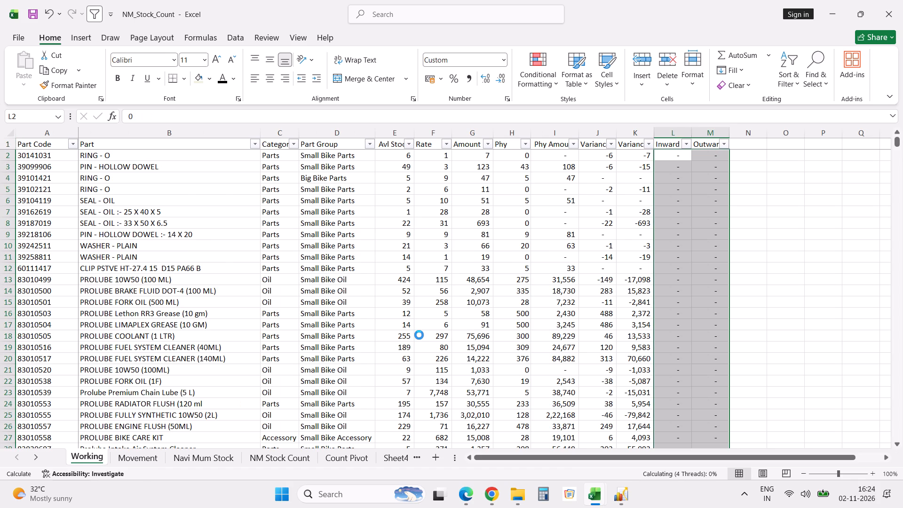
{"action": "key", "text": "ctrl+z"}
{"action": "key", "text": "Down"}
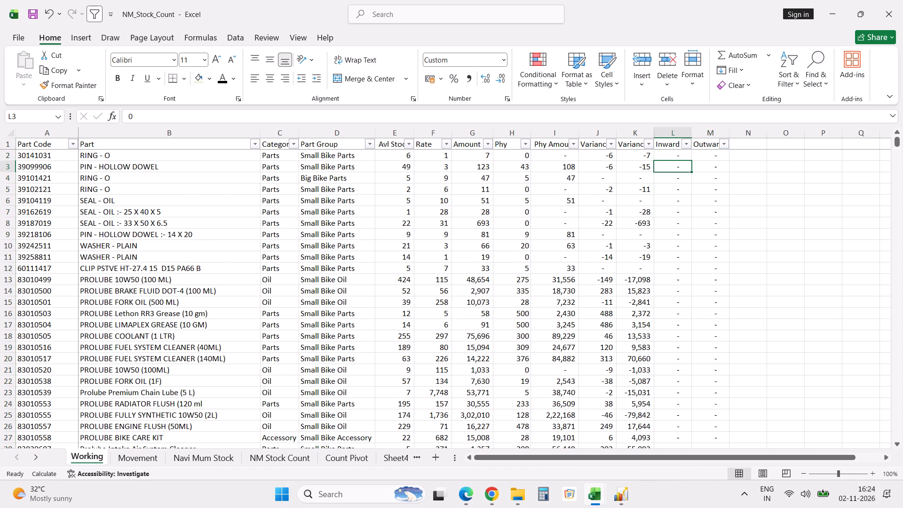
{"action": "key", "text": "Down"}
{"action": "key", "text": "Up"}
{"action": "key", "text": "Up"}
{"action": "key", "text": "ctrl+Up"}
{"action": "key", "text": "Down"}
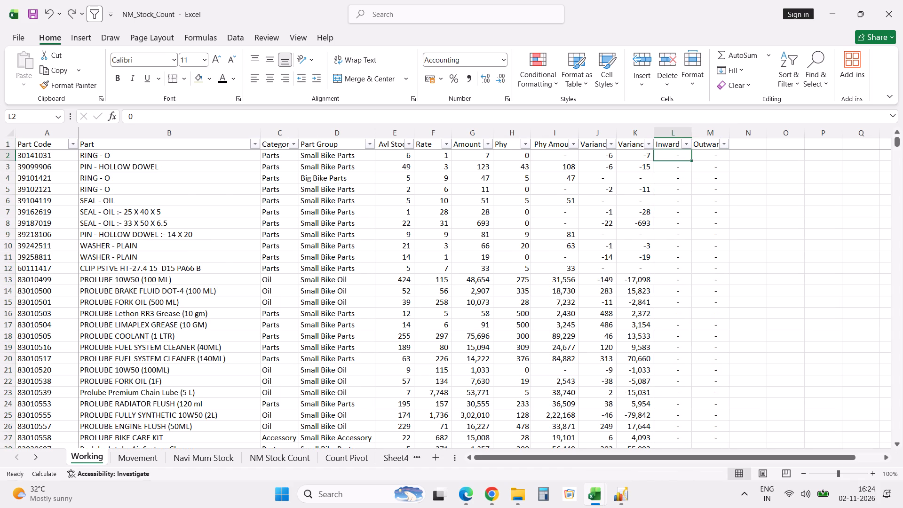
{"action": "key", "text": "ctrl+z"}
{"action": "key", "text": "Up"}
{"action": "key", "text": "ctrl+z"}
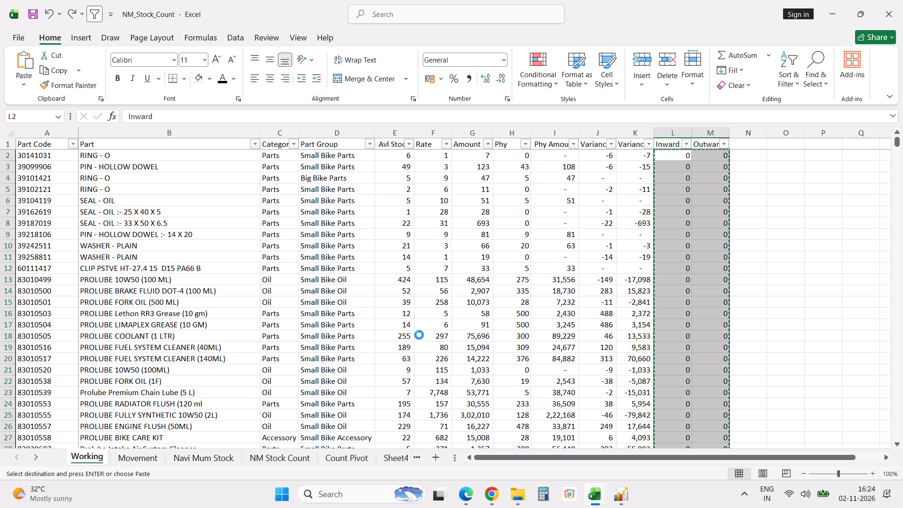
{"action": "key", "text": "Up"}
{"action": "key", "text": "Down"}
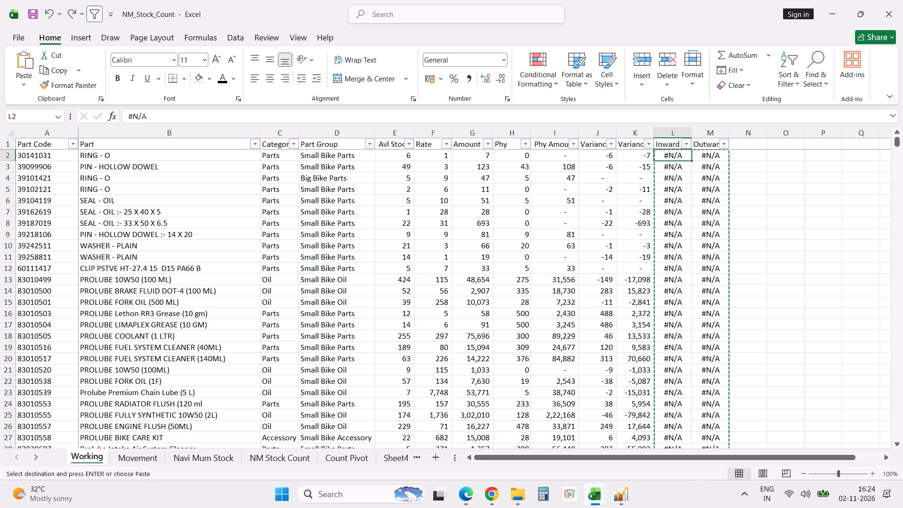
{"action": "key", "text": "ctrl+z"}
{"action": "key", "text": "Up"}
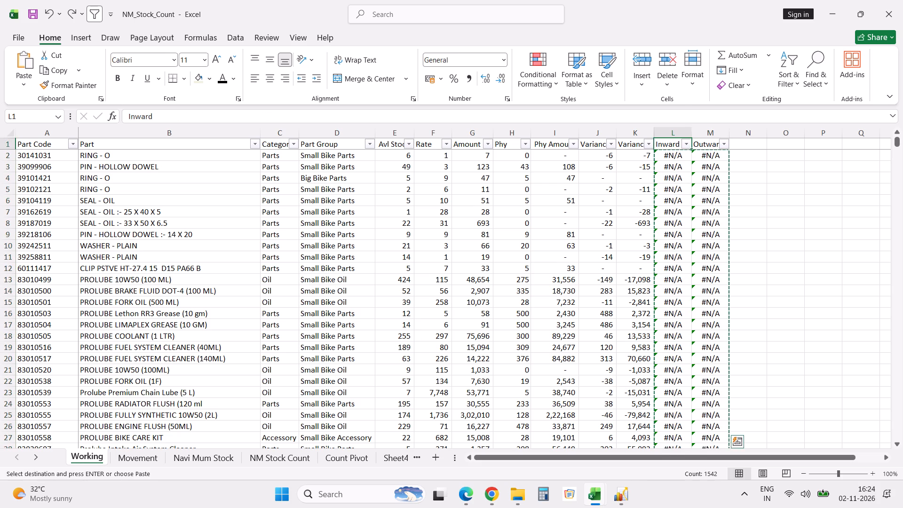
{"action": "key", "text": "Down"}
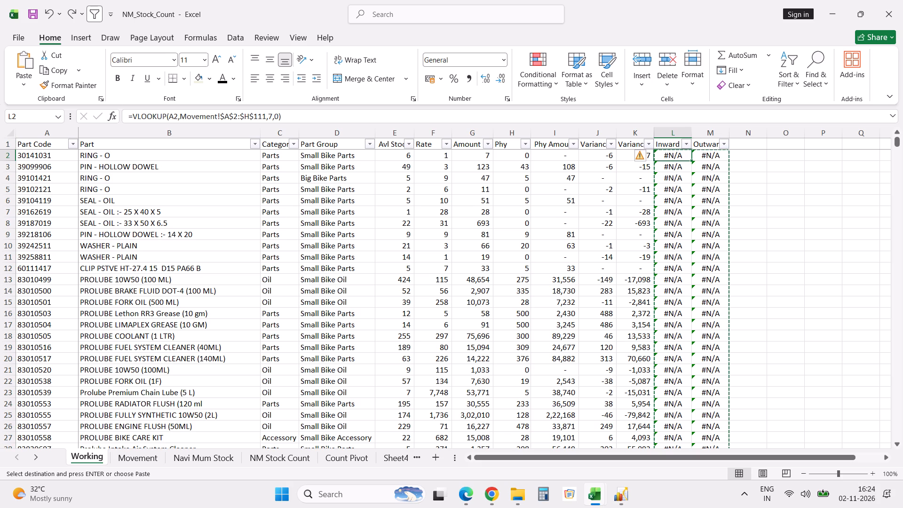
Convert the text-stored part numbers 83010499 to 83020607 in A36:A49 of the Movement sheet to numbers.
{"action": "left_click", "coordinate": [139, 457]}
{"action": "scroll", "coordinate": [124, 300], "scroll_direction": "down", "scroll_amount": 4}
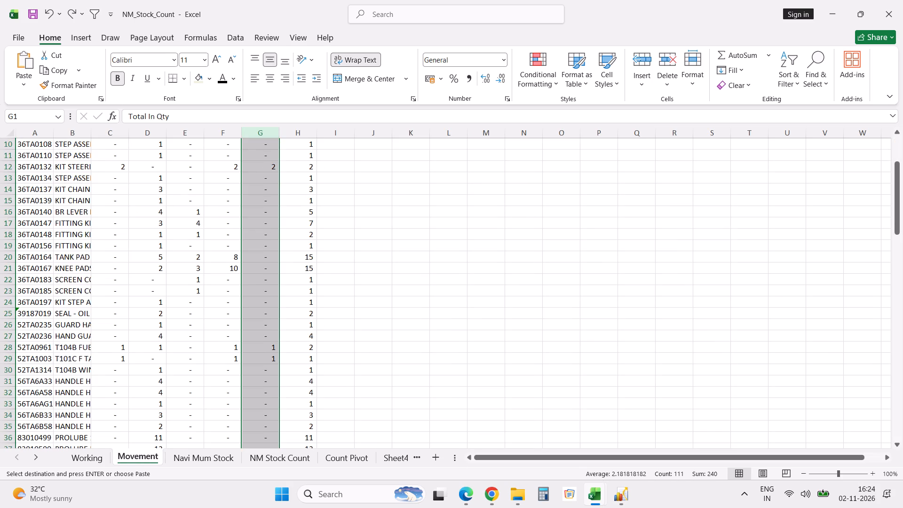
{"action": "scroll", "coordinate": [124, 300], "scroll_direction": "down", "scroll_amount": 7}
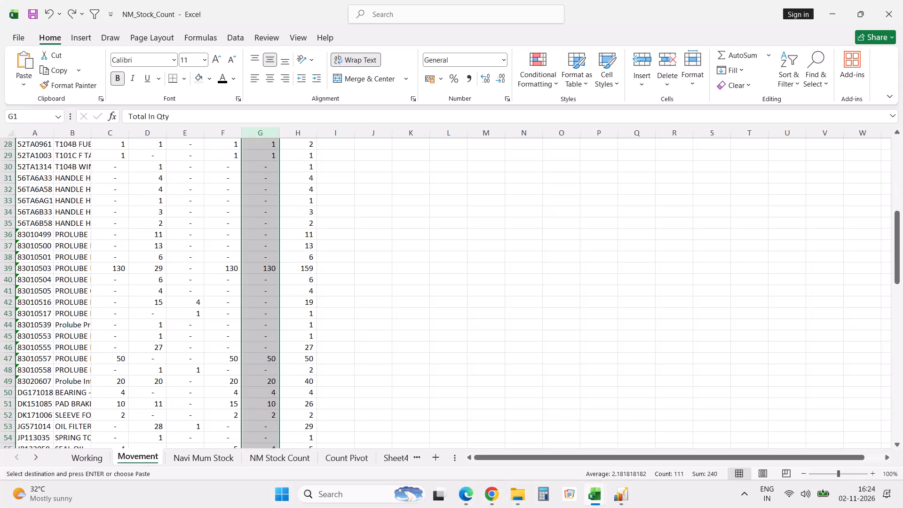
{"action": "left_click", "coordinate": [43, 234]}
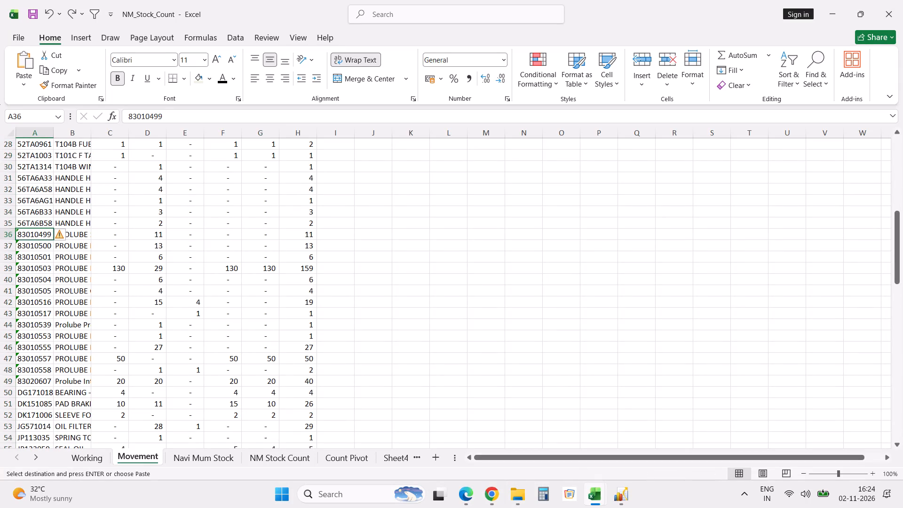
{"action": "left_click", "coordinate": [87, 458]}
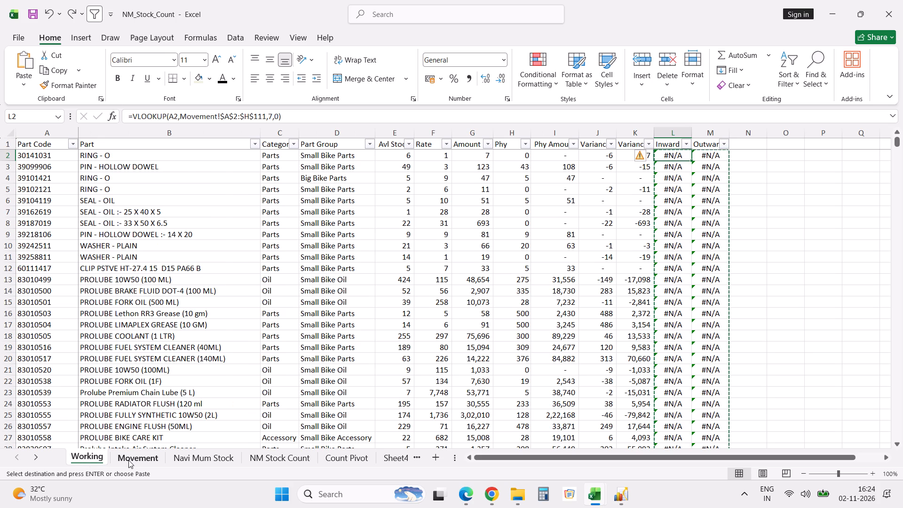
{"action": "left_click", "coordinate": [128, 460]}
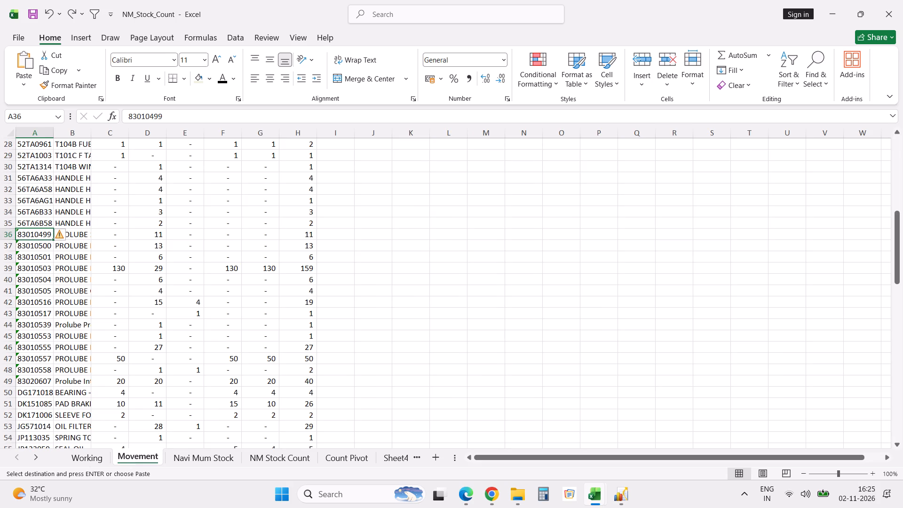
{"action": "left_click", "coordinate": [37, 379], "text": "shift"}
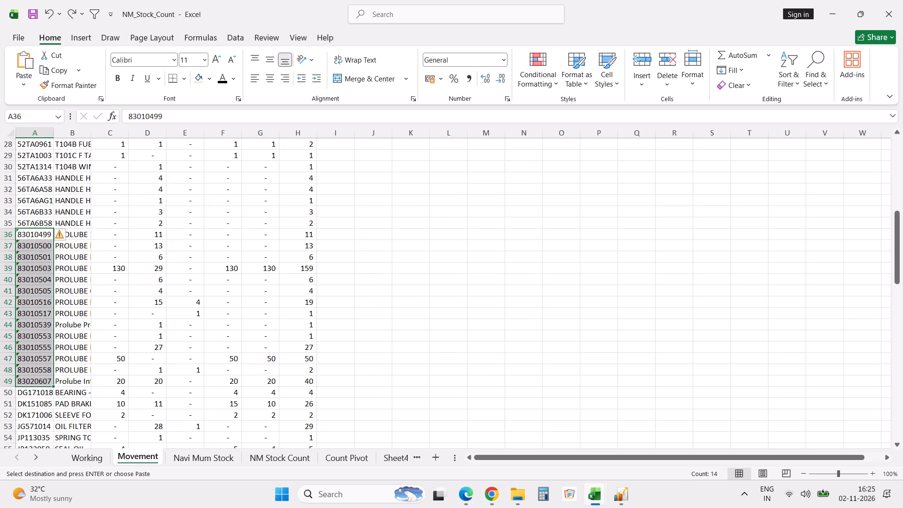
{"action": "left_click", "coordinate": [62, 236]}
{"action": "left_click", "coordinate": [88, 271]}
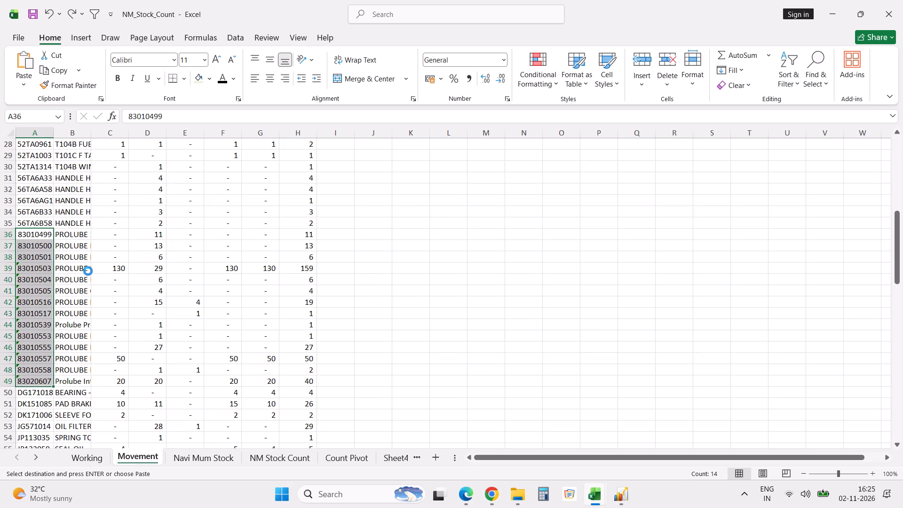
Filter the Working sheet's Inward column to exclude #N/A.
{"action": "left_click", "coordinate": [82, 458]}
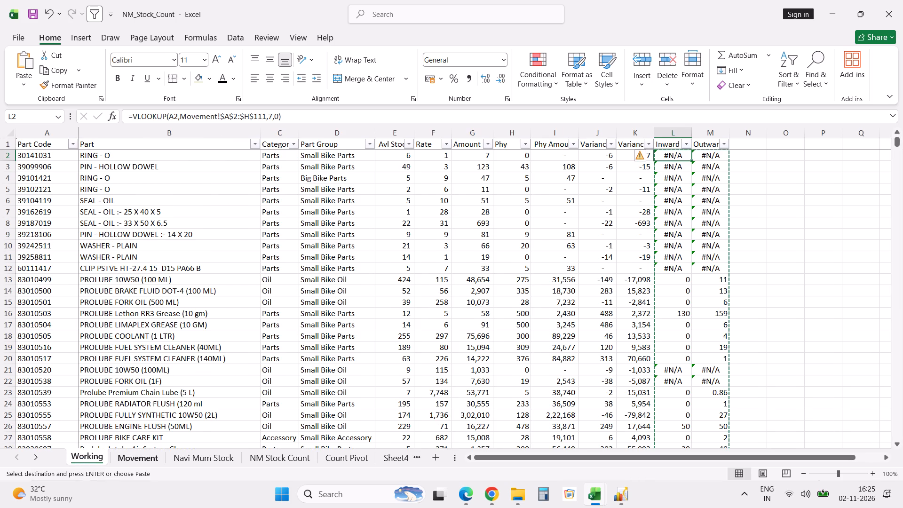
{"action": "left_click", "coordinate": [686, 143]}
{"action": "left_click_drag", "start_coordinate": [680, 314], "coordinate": [681, 362]}
{"action": "left_click", "coordinate": [578, 379]}
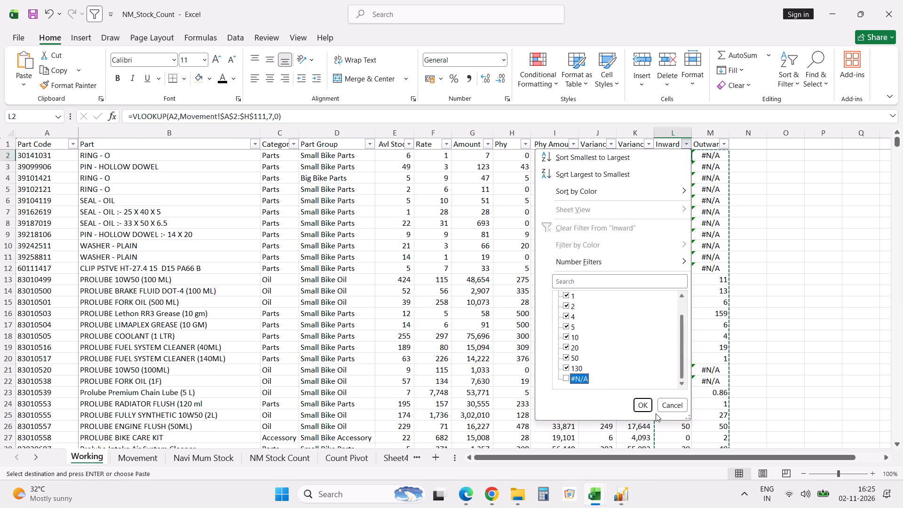
{"action": "left_click", "coordinate": [646, 405]}
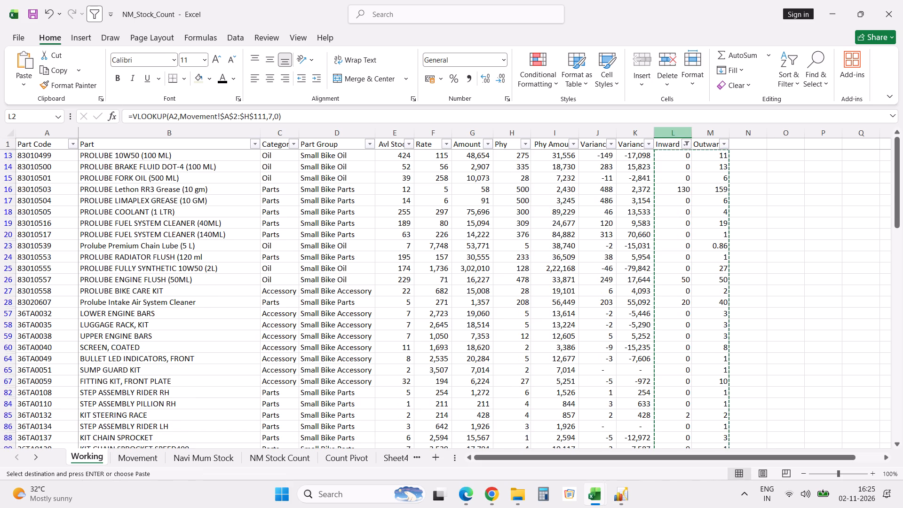
Compare the filtered Inward sum with Total In Qty on the Movement sheet, and check the Total Out Qty sum there.
{"action": "left_click", "coordinate": [671, 132]}
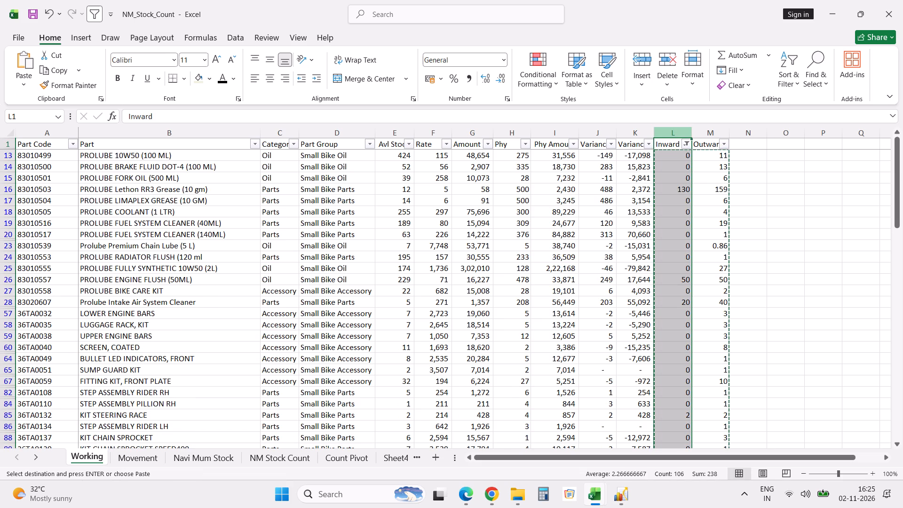
{"action": "left_click", "coordinate": [146, 455]}
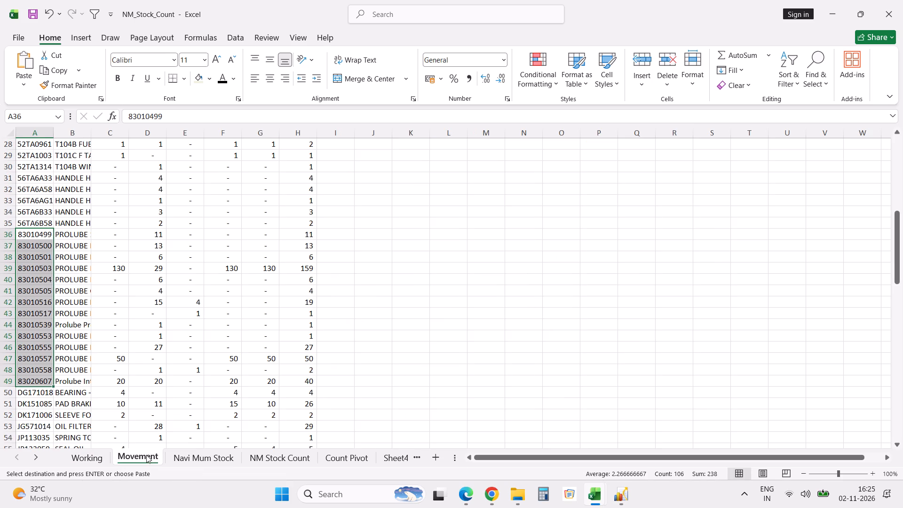
{"action": "left_click", "coordinate": [260, 129]}
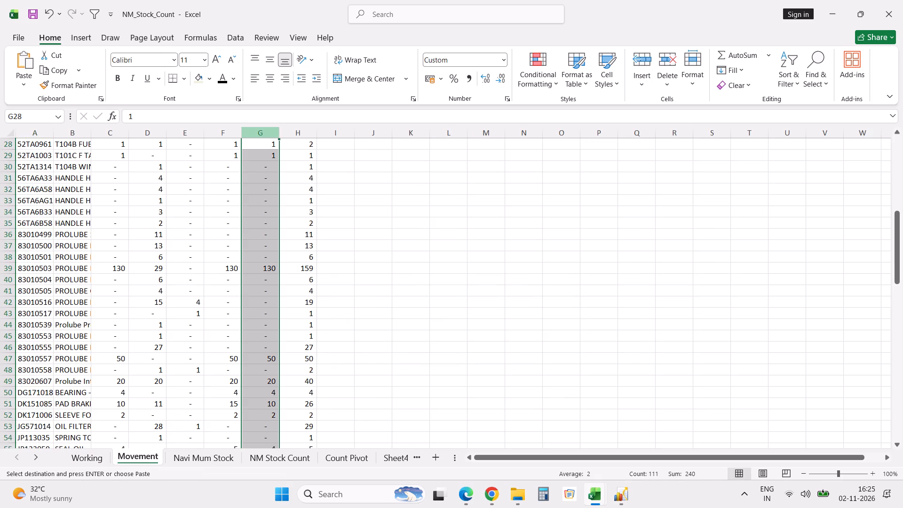
{"action": "left_click", "coordinate": [301, 136]}
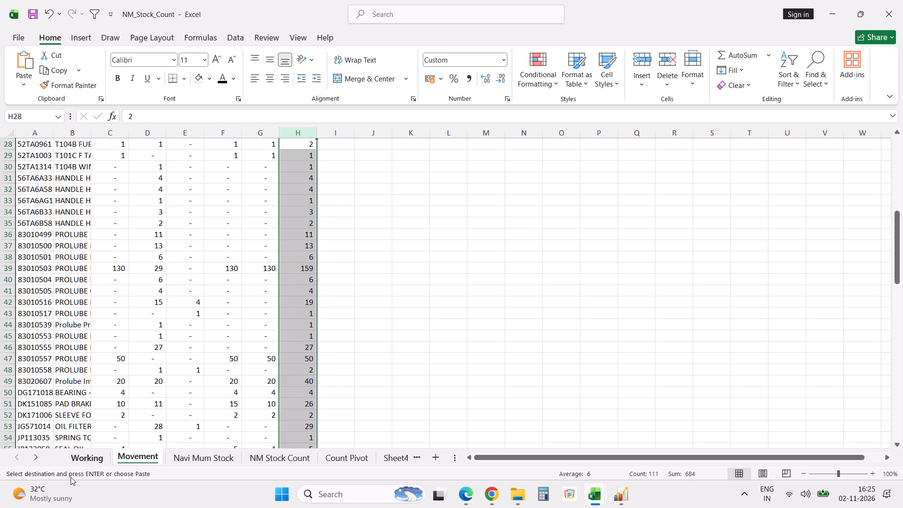
{"action": "left_click", "coordinate": [92, 452]}
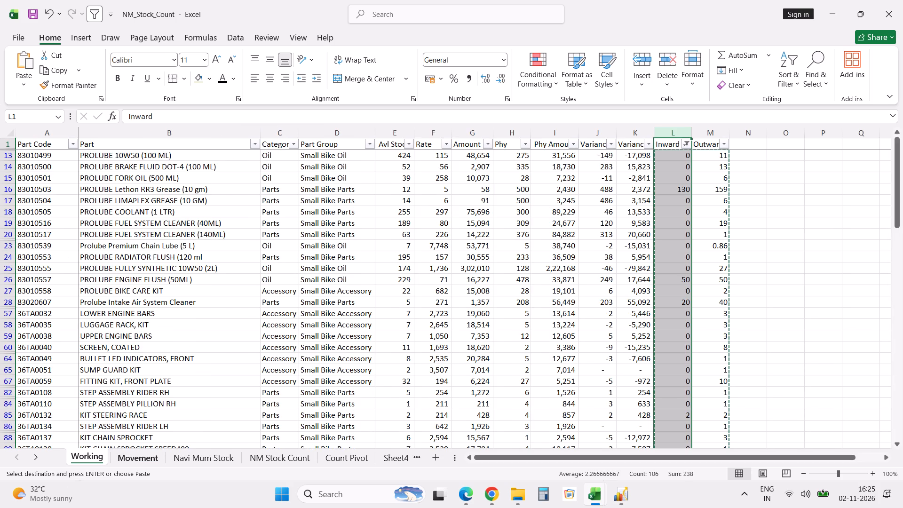
Reset the Working sheet's Inward filter to show all values.
{"action": "left_click", "coordinate": [688, 145]}
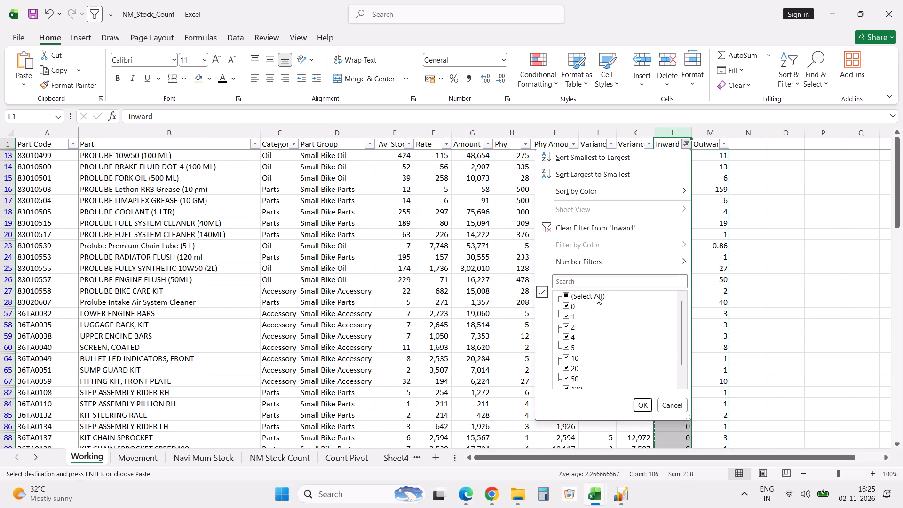
{"action": "left_click", "coordinate": [597, 296]}
{"action": "left_click", "coordinate": [639, 404]}
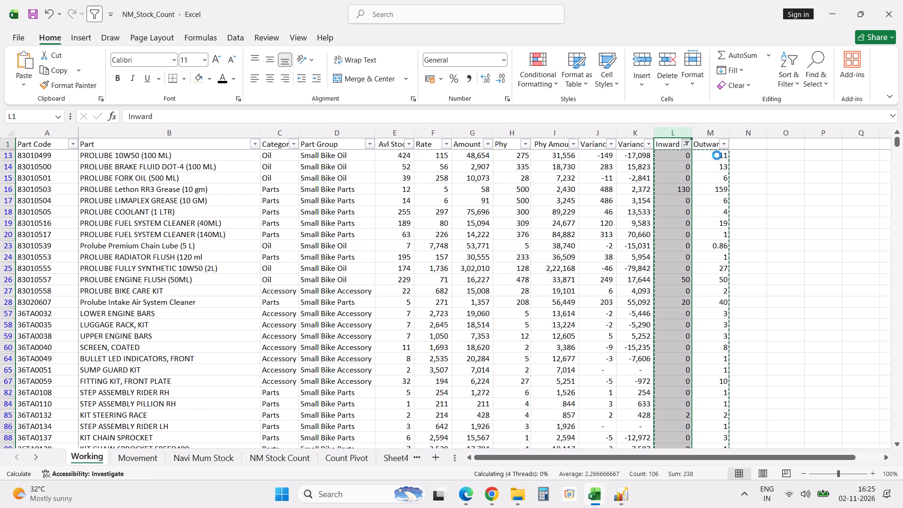
Check the Working sheet's Outward sum with #N/A filtered out, and reset the filter to show all values.
{"action": "left_click", "coordinate": [724, 143]}
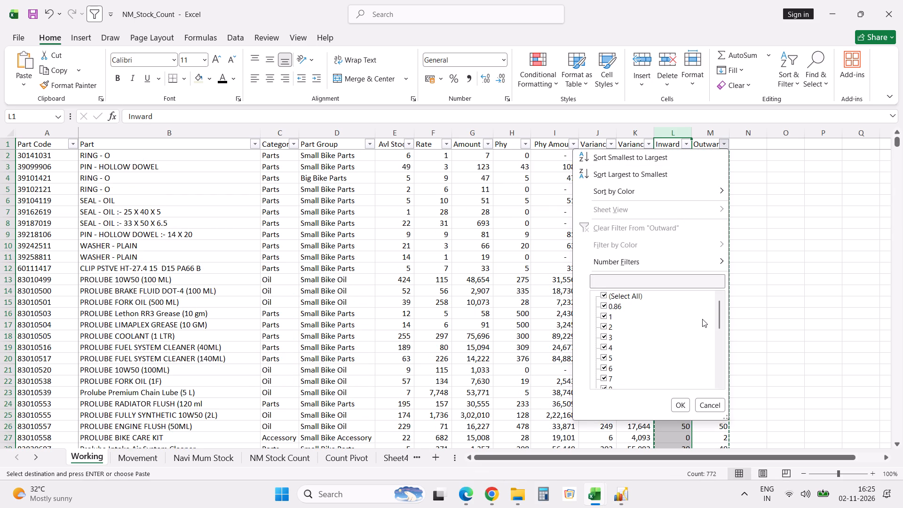
{"action": "left_click_drag", "start_coordinate": [719, 310], "coordinate": [721, 369]}
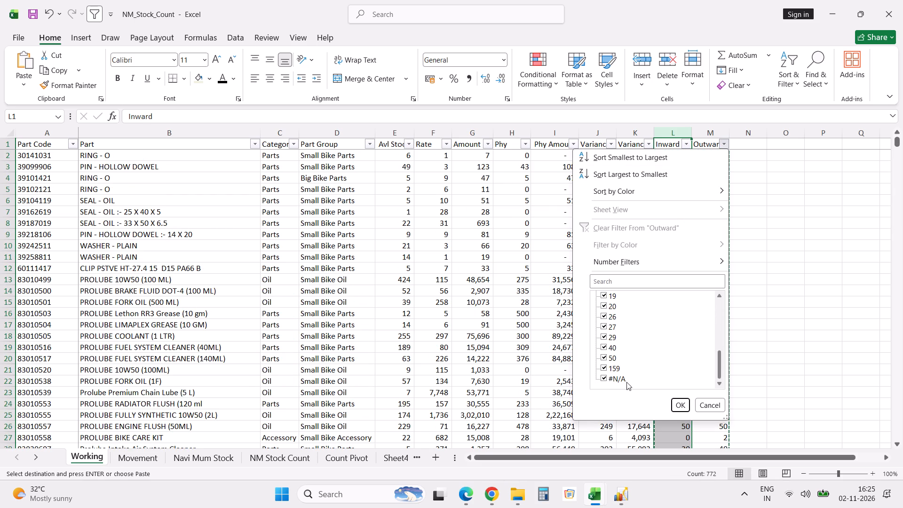
{"action": "left_click", "coordinate": [616, 379]}
{"action": "left_click", "coordinate": [678, 404]}
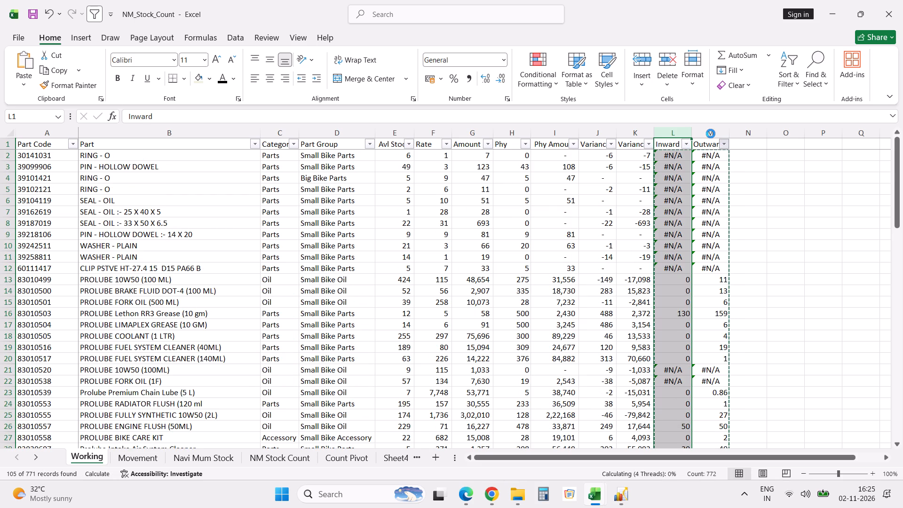
{"action": "left_click", "coordinate": [708, 132]}
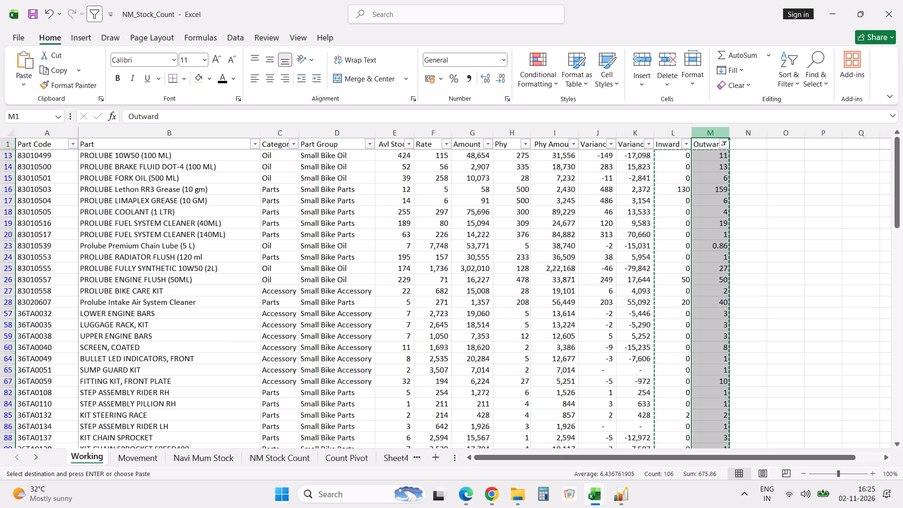
{"action": "left_click", "coordinate": [723, 144]}
{"action": "left_click", "coordinate": [633, 297]}
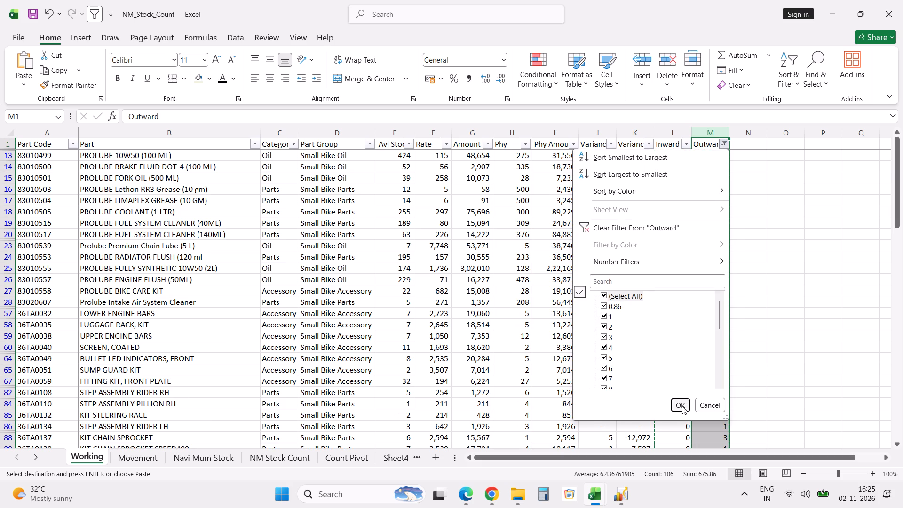
{"action": "left_click", "coordinate": [682, 406]}
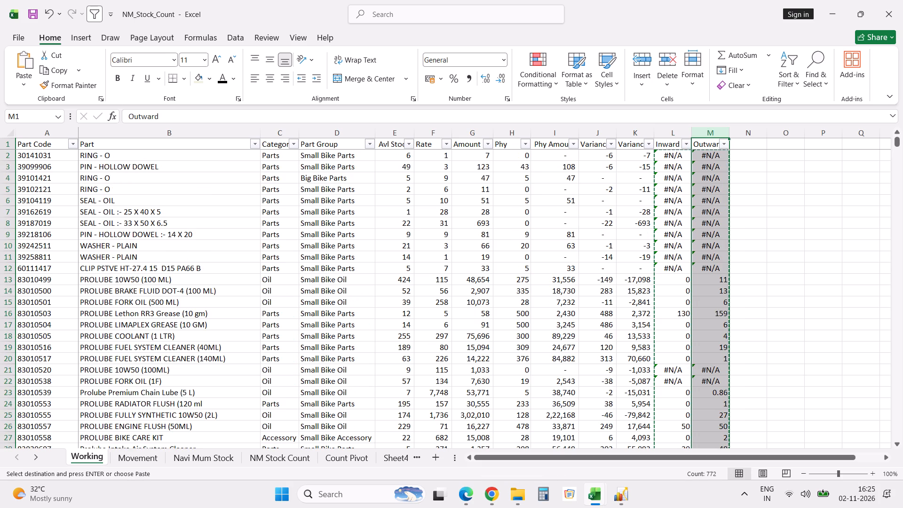
Convert the Inward and Outward lookup formulas in L2:M772 of the Working sheet to plain values.
{"action": "key", "text": "Left"}
{"action": "key", "text": "Up"}
{"action": "key", "text": "Down"}
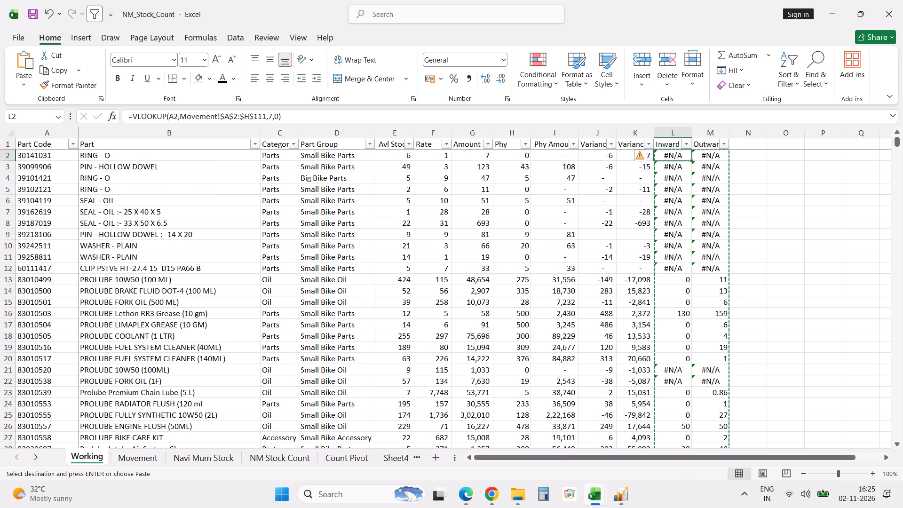
{"action": "key", "text": "shift+Right"}
{"action": "key", "text": "ctrl+shift+Down"}
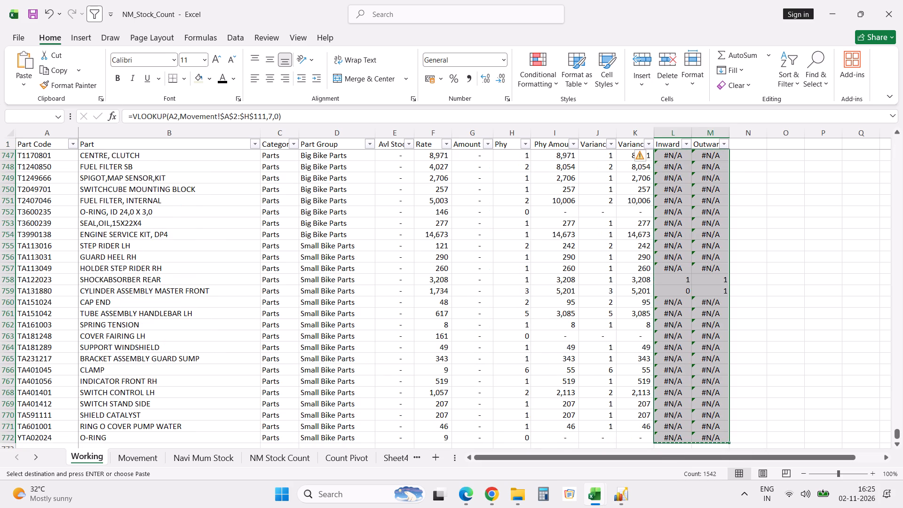
{"action": "key", "text": "ctrl+c"}
{"action": "key", "text": "Up"}
{"action": "key", "text": "Down"}
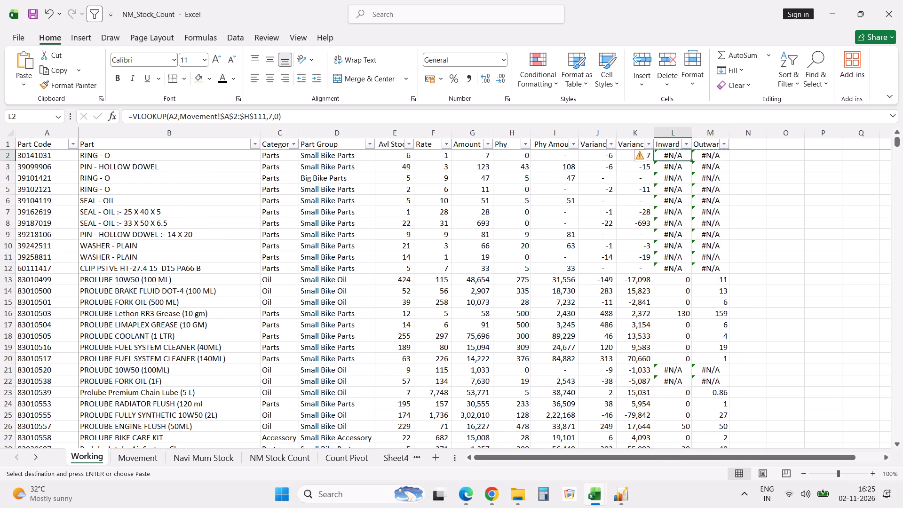
{"action": "right_click", "coordinate": [669, 154]}
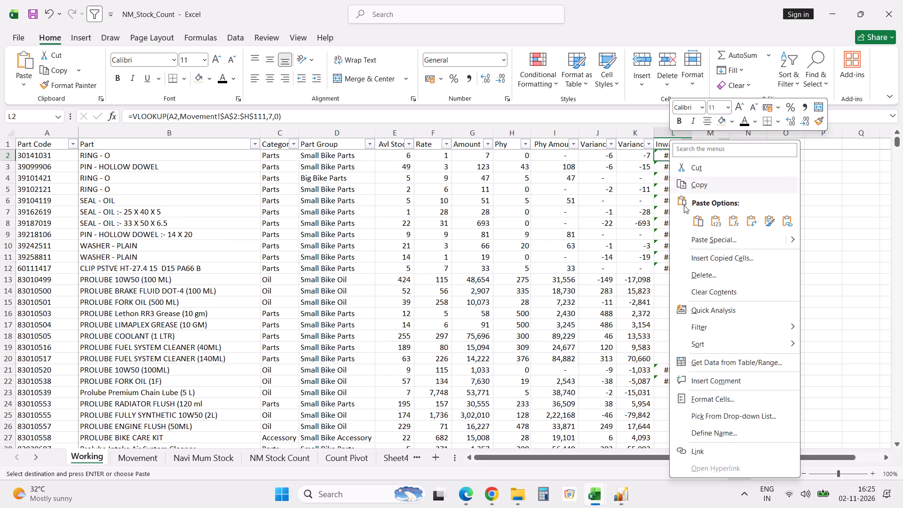
{"action": "left_click", "coordinate": [718, 224]}
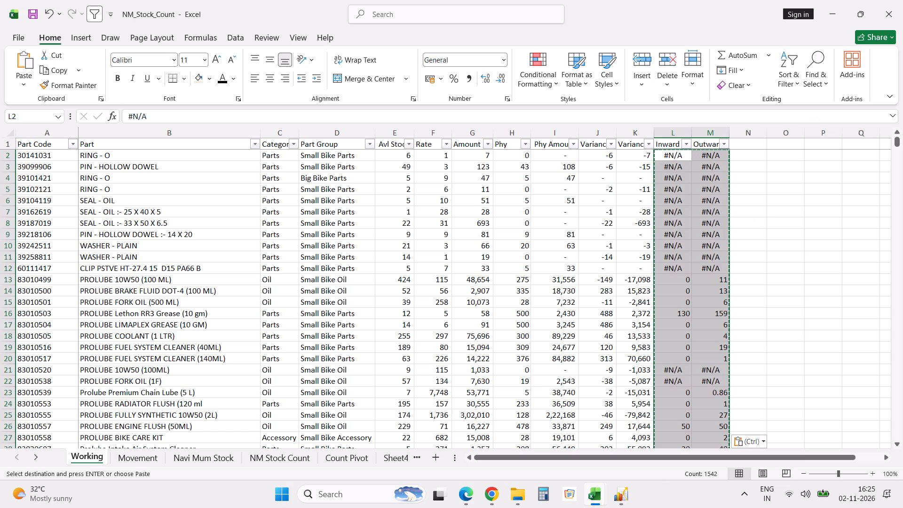
Replace every #N/A in the Working sheet's Inward and Outward columns with 0.
{"action": "key", "text": "ctrl+h"}
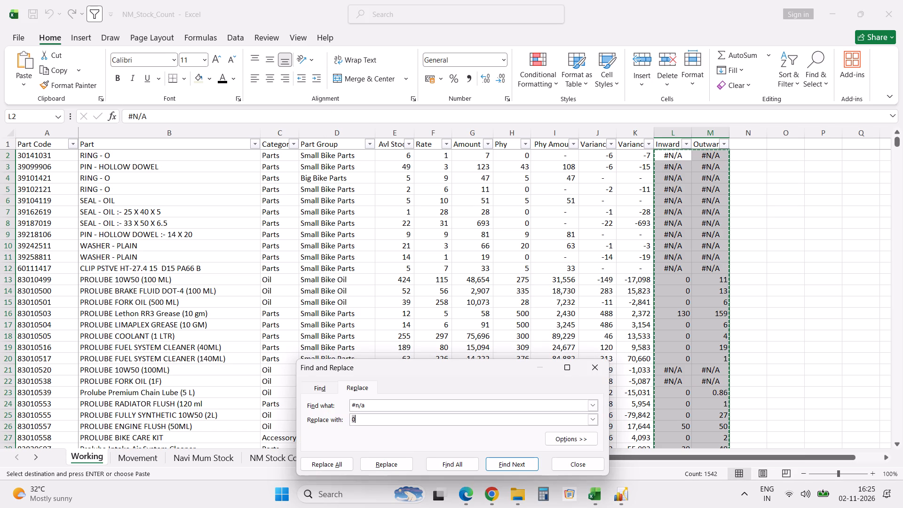
{"action": "left_click", "coordinate": [321, 465]}
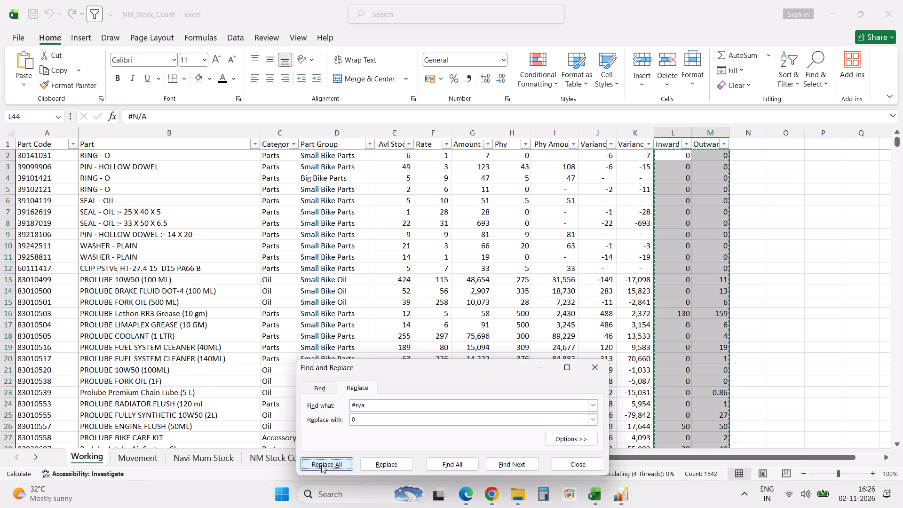
{"action": "key", "text": "Escape"}
{"action": "key", "text": "Escape"}
{"action": "left_click", "coordinate": [321, 465]}
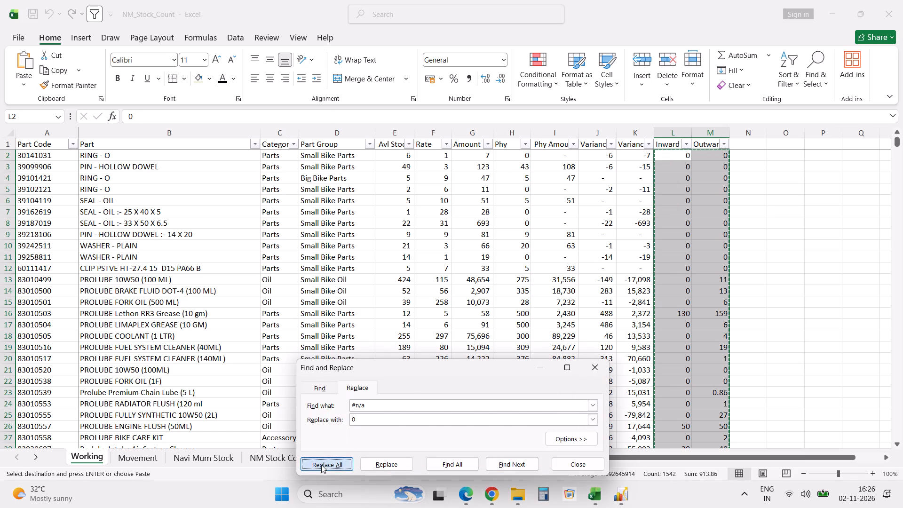
{"action": "key", "text": "Escape"}
{"action": "key", "text": "Escape"}
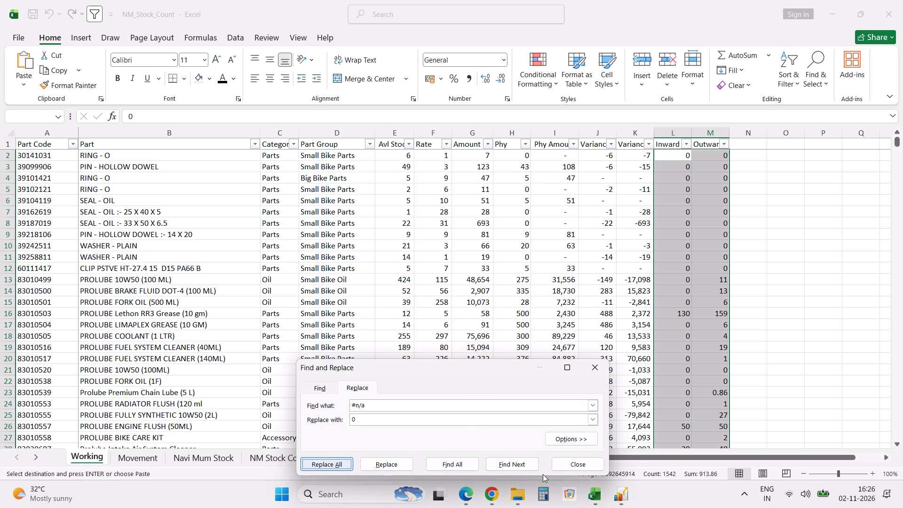
{"action": "left_click", "coordinate": [600, 385]}
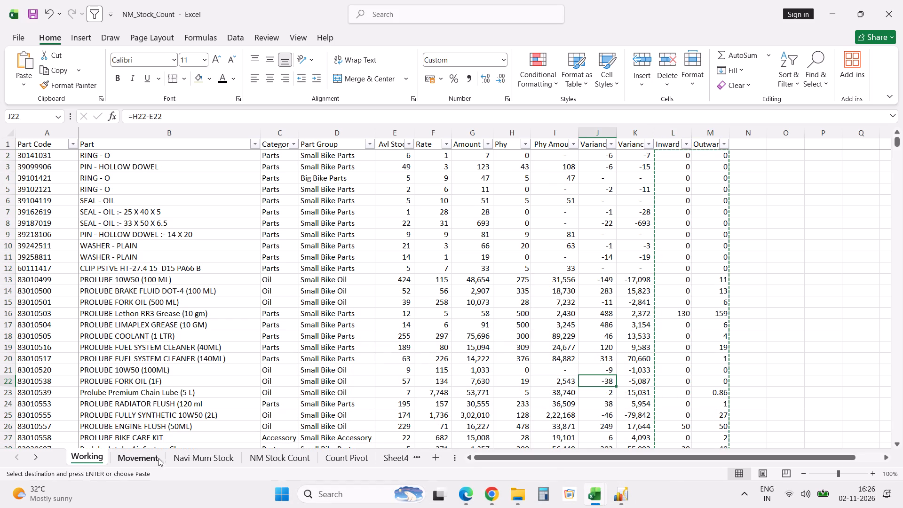
Freeze the header row and the Part No and Part Name columns on the Movement sheet, at cell C2.
{"action": "left_click", "coordinate": [152, 460]}
{"action": "left_click", "coordinate": [348, 172]}
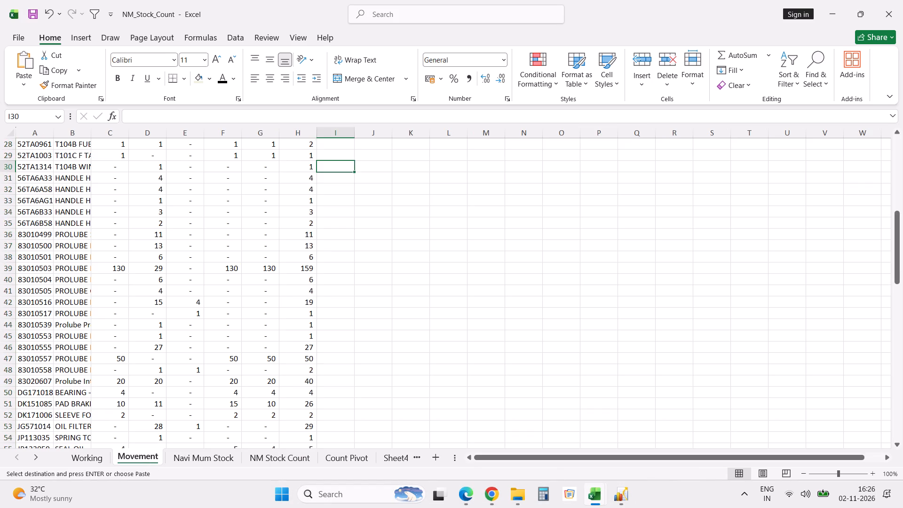
{"action": "key", "text": "ctrl+Up"}
{"action": "key", "text": "Left"}
{"action": "key", "text": "Left"}
{"action": "key", "text": "Left"}
{"action": "key", "text": "Left"}
{"action": "key", "text": "Left"}
{"action": "key", "text": "Left"}
{"action": "key", "text": "Down"}
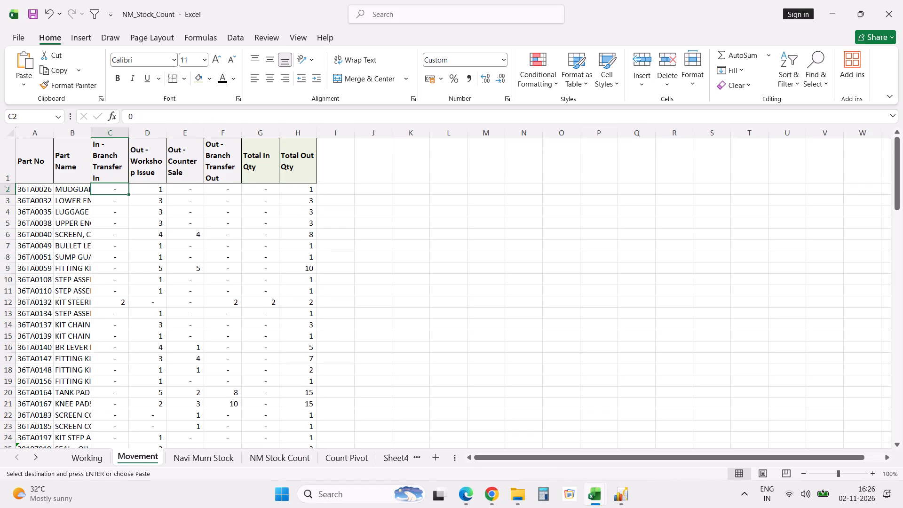
{"action": "key", "text": "alt+w"}
{"action": "type", "text": "ff"}
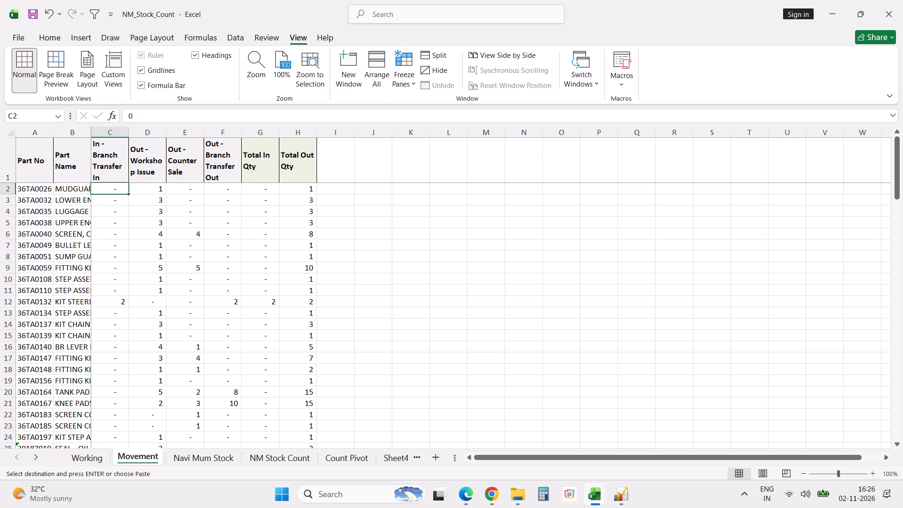
Enter =VLOOKUP(A2,Working!A2:M772,12,0) in I2 of the Movement sheet to fetch each part's Inward quantity.
{"action": "key", "text": "Right"}
{"action": "key", "text": "Right"}
{"action": "key", "text": "Right"}
{"action": "key", "text": "Right"}
{"action": "key", "text": "Right"}
{"action": "key", "text": "Right"}
{"action": "type", "text": "=vlo"}
{"action": "key", "text": "Tab"}
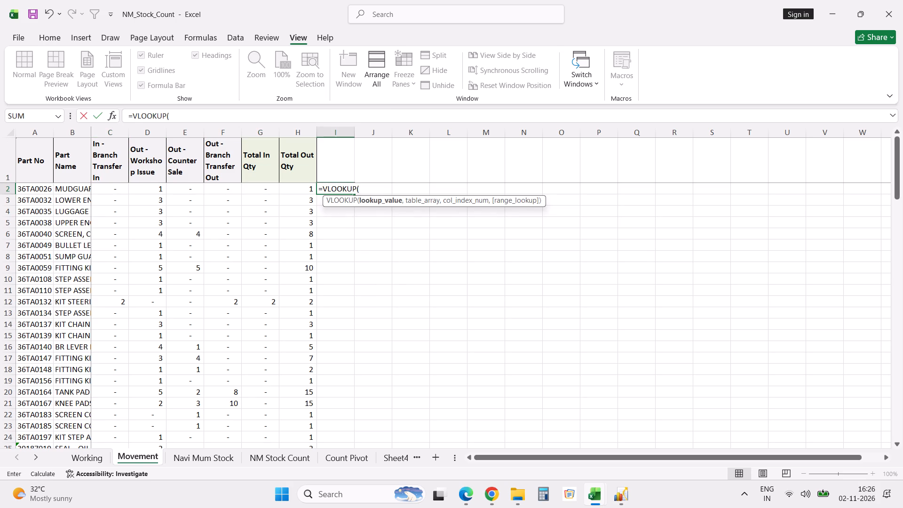
{"action": "left_click", "coordinate": [48, 188]}
{"action": "key", "text": "comma"}
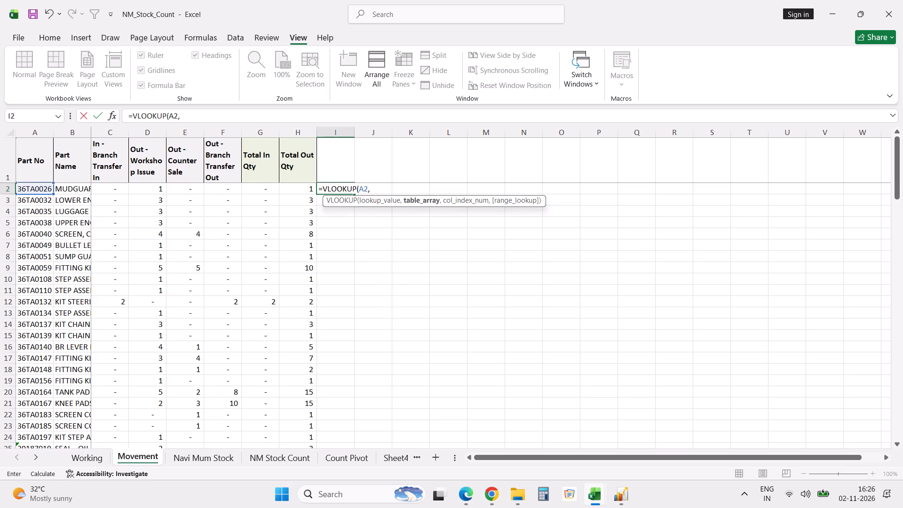
{"action": "left_click", "coordinate": [85, 458]}
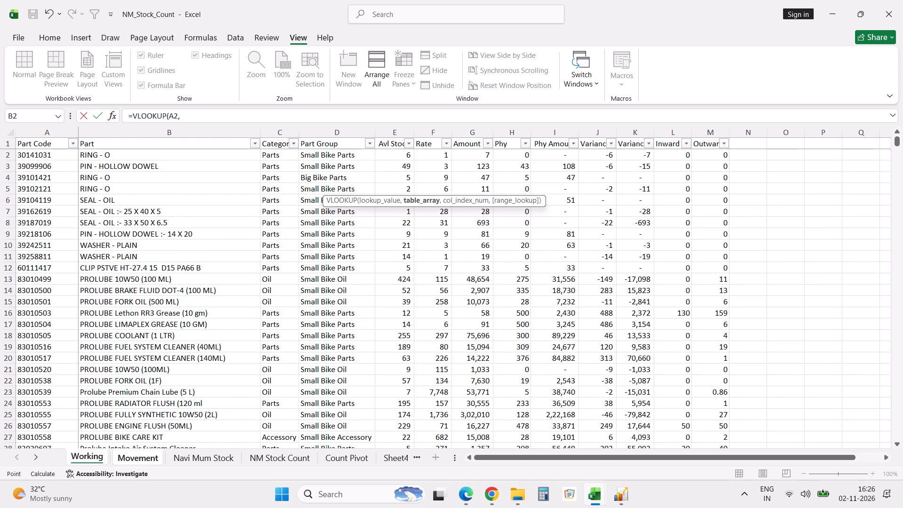
{"action": "left_click", "coordinate": [36, 159]}
{"action": "key", "text": "shift+Right"}
{"action": "key", "text": "shift+Right"}
{"action": "key", "text": "shift+Right"}
{"action": "key", "text": "shift+Right"}
{"action": "key", "text": "shift+Right"}
{"action": "key", "text": "shift+Right"}
{"action": "key", "text": "shift+Right"}
{"action": "key", "text": "shift+Right"}
{"action": "key", "text": "shift+Right"}
{"action": "key", "text": "shift+Right"}
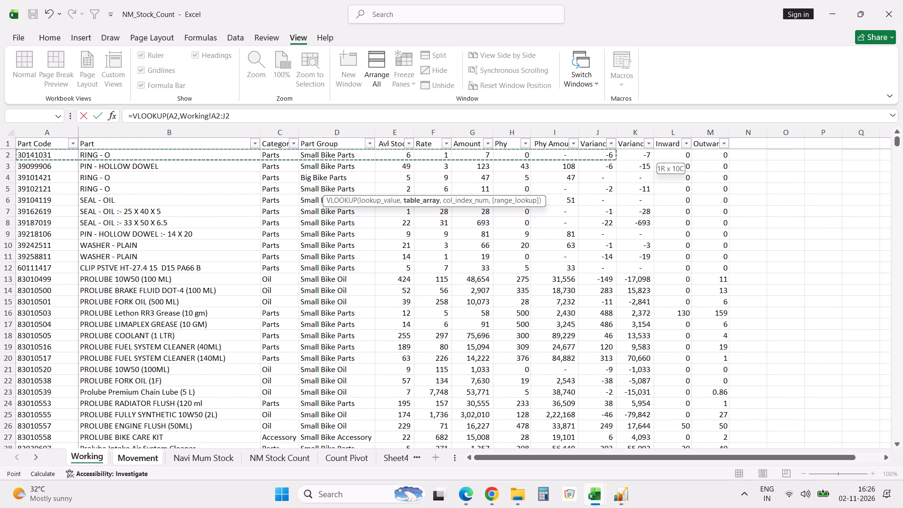
{"action": "key", "text": "shift+Right"}
{"action": "key", "text": "shift+Right"}
{"action": "key", "text": "ctrl+shift+Down"}
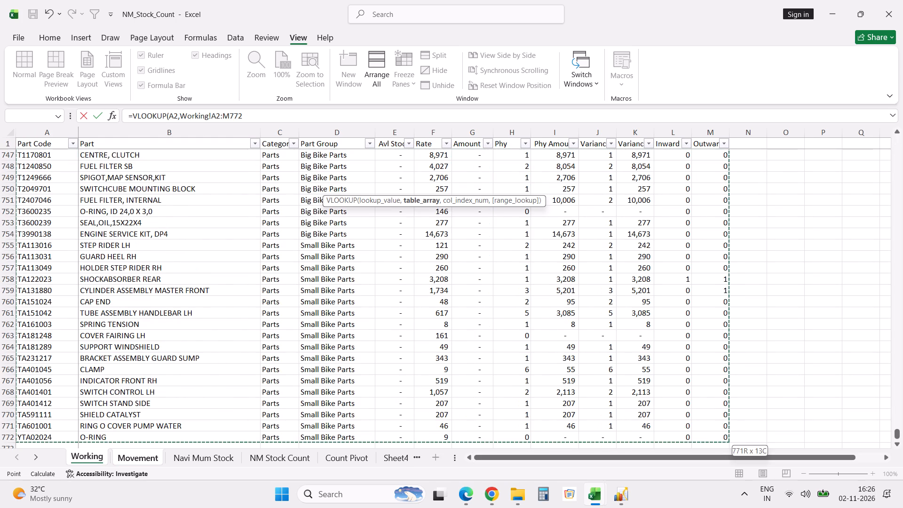
{"action": "type", "text": ",12,0"}
{"action": "key", "text": "Return"}
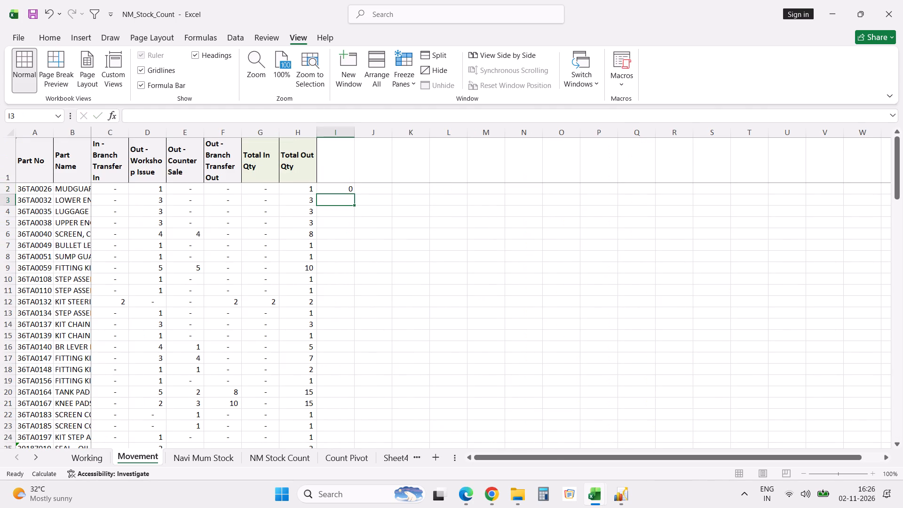
Reuse the I2 lookup in J2 with column index 13, giving =VLOOKUP(A2,Working!A2:M772,13,0) for the Outward quantity.
{"action": "left_click", "coordinate": [341, 189]}
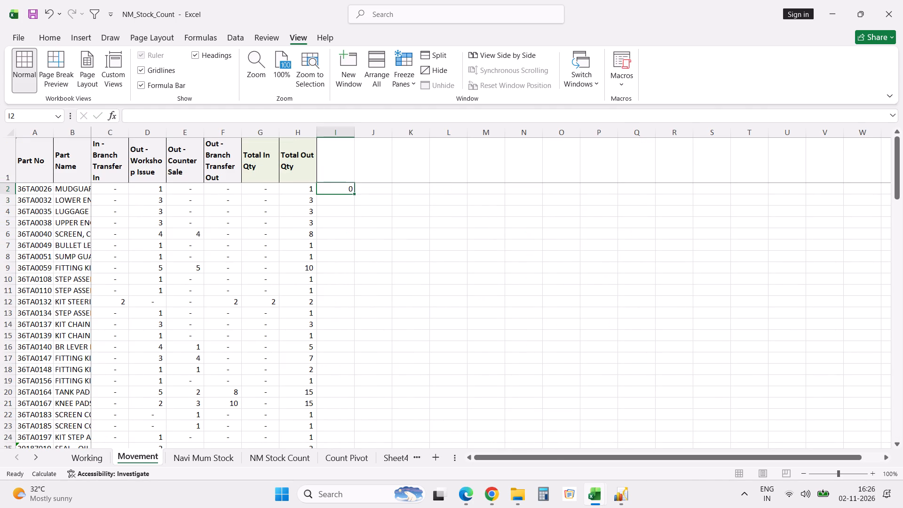
{"action": "left_click", "coordinate": [313, 117]}
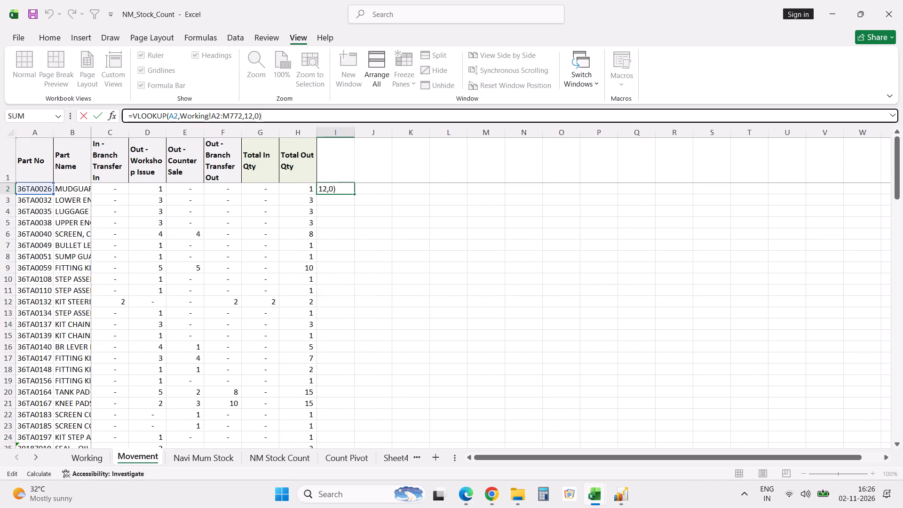
{"action": "left_click", "coordinate": [135, 119], "text": "shift"}
{"action": "key", "text": "ctrl+c"}
{"action": "key", "text": "Tab"}
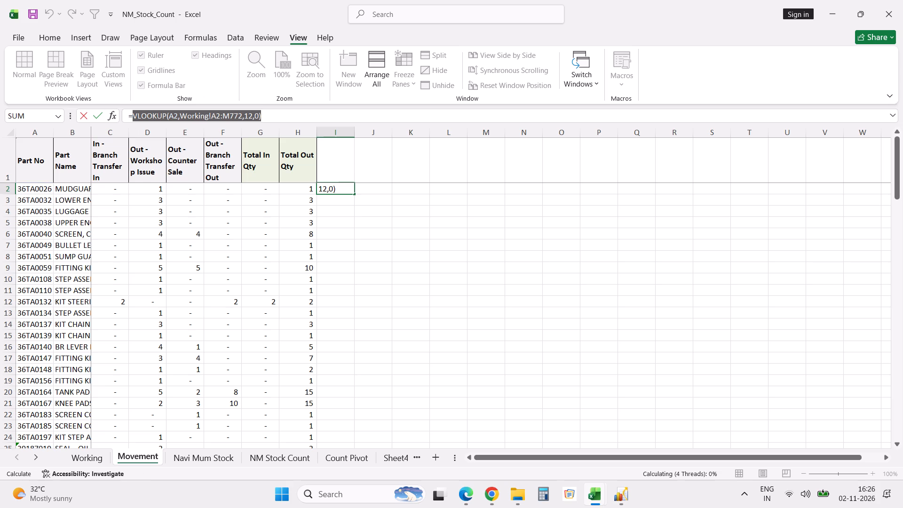
{"action": "key", "text": "ctrl+v"}
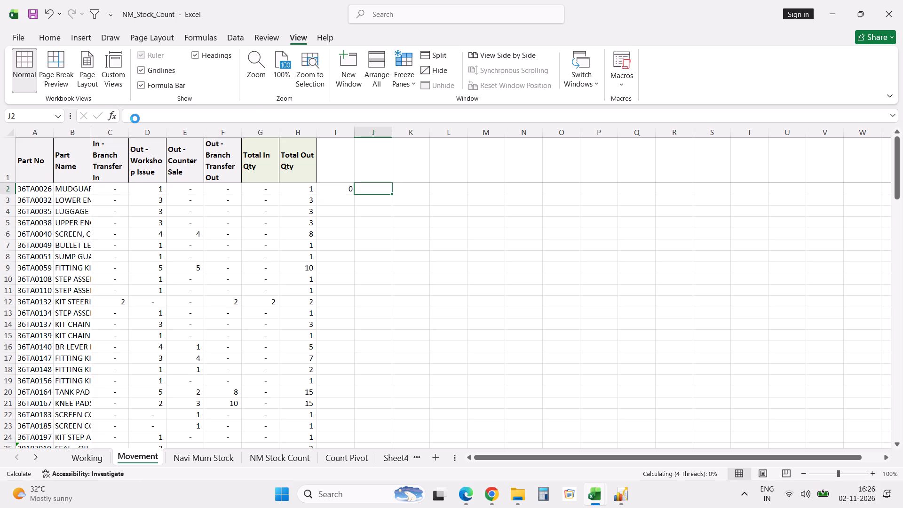
{"action": "left_click", "coordinate": [327, 121]}
{"action": "key", "text": "Left"}
{"action": "key", "text": "Left"}
{"action": "key", "text": "Left"}
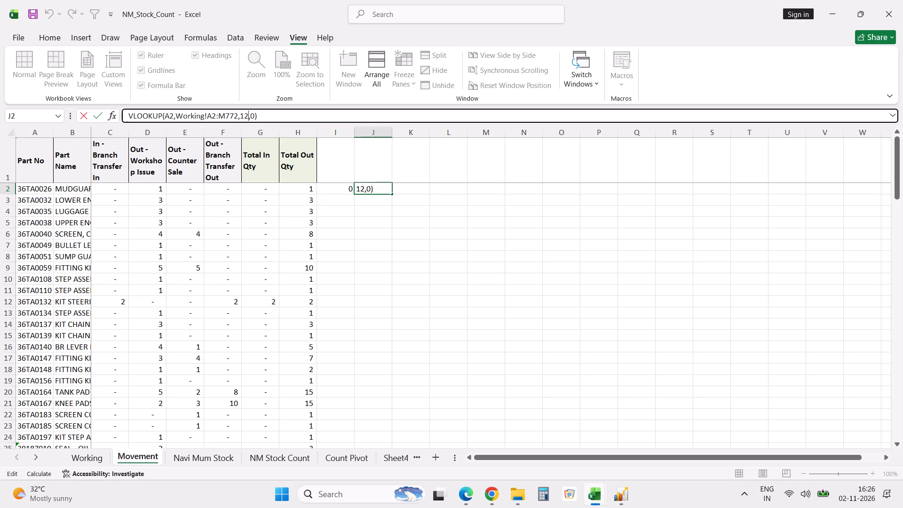
{"action": "key", "text": "shift+Left"}
{"action": "key", "text": "3"}
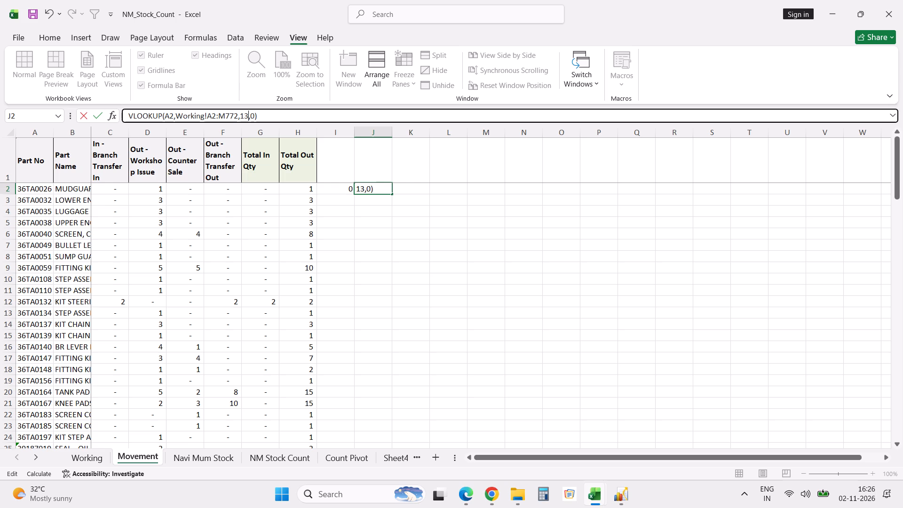
{"action": "left_click", "coordinate": [124, 113]}
{"action": "key", "text": "equal"}
{"action": "key", "text": "Return"}
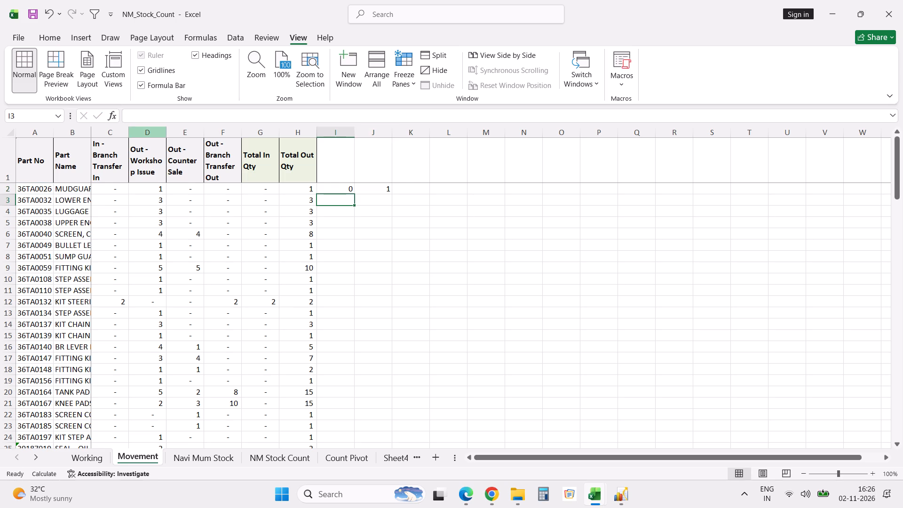
Lock the lookup range in I2 of the Movement sheet as Working!$A$2:$M$772.
{"action": "left_click", "coordinate": [341, 188]}
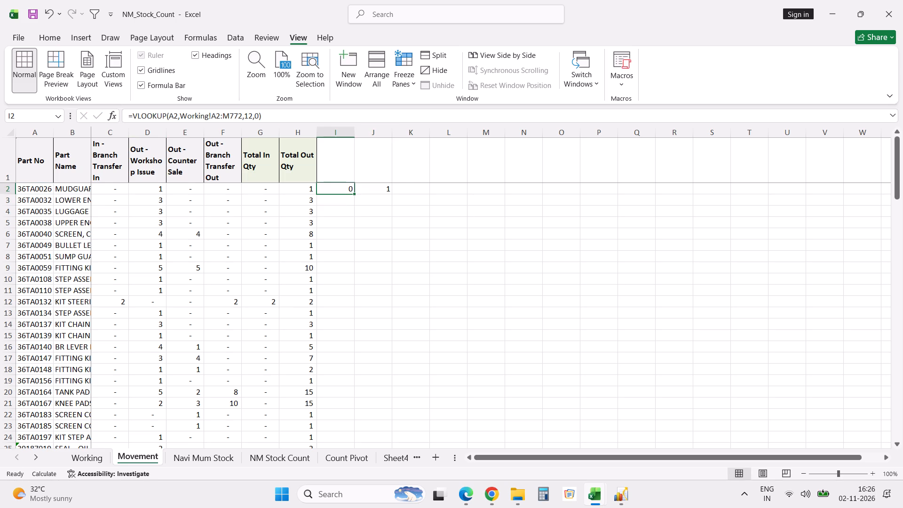
{"action": "left_click", "coordinate": [304, 117]}
{"action": "key", "text": "Left"}
{"action": "key", "text": "Left"}
{"action": "key", "text": "Left"}
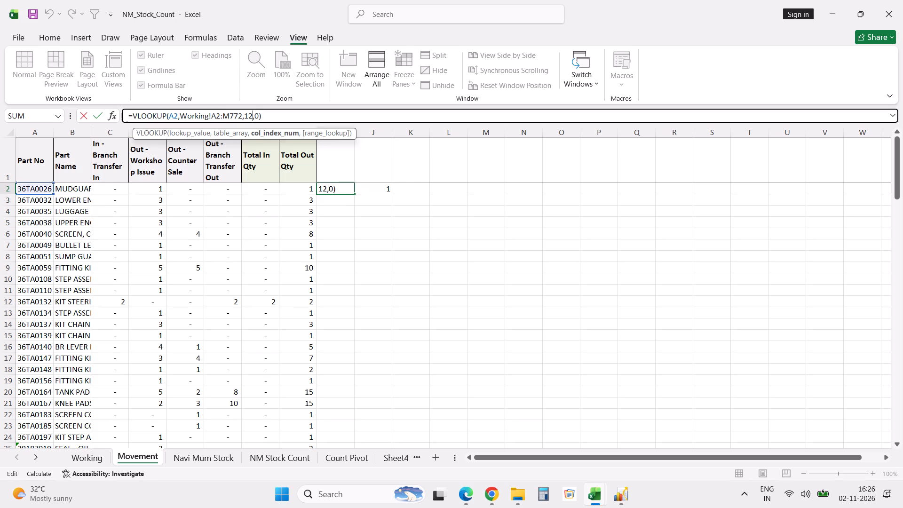
{"action": "key", "text": "Left"}
{"action": "key", "text": "Left"}
{"action": "key", "text": "Left"}
{"action": "key", "text": "shift+Left"}
{"action": "key", "text": "shift+Left"}
{"action": "key", "text": "shift+Left"}
{"action": "key", "text": "shift+Left"}
{"action": "key", "text": "shift+Left"}
{"action": "key", "text": "shift+Left"}
{"action": "key", "text": "shift+Left"}
{"action": "key", "text": "shift+Left"}
{"action": "key", "text": "shift+Left"}
{"action": "key", "text": "shift+Left"}
{"action": "key", "text": "shift+Left"}
{"action": "key", "text": "shift+Left"}
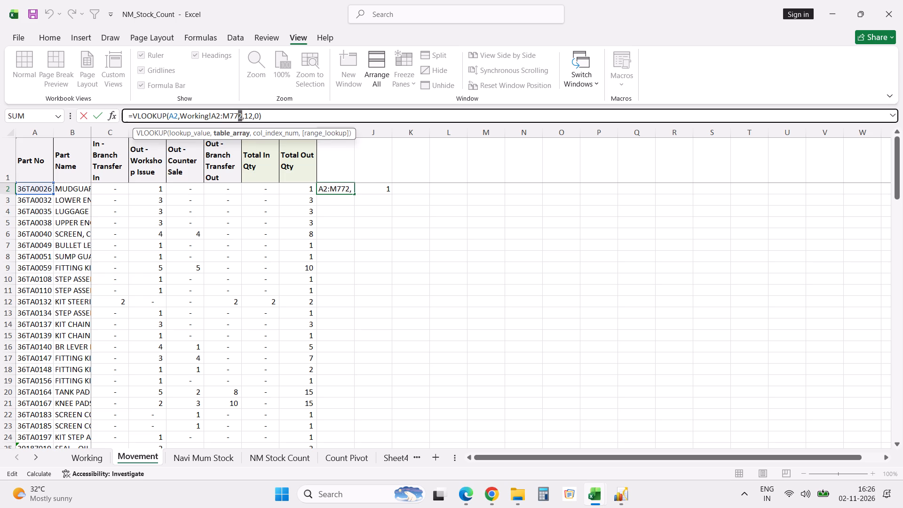
{"action": "key", "text": "shift+Left"}
{"action": "key", "text": "shift+Left"}
{"action": "key", "text": "shift+Left"}
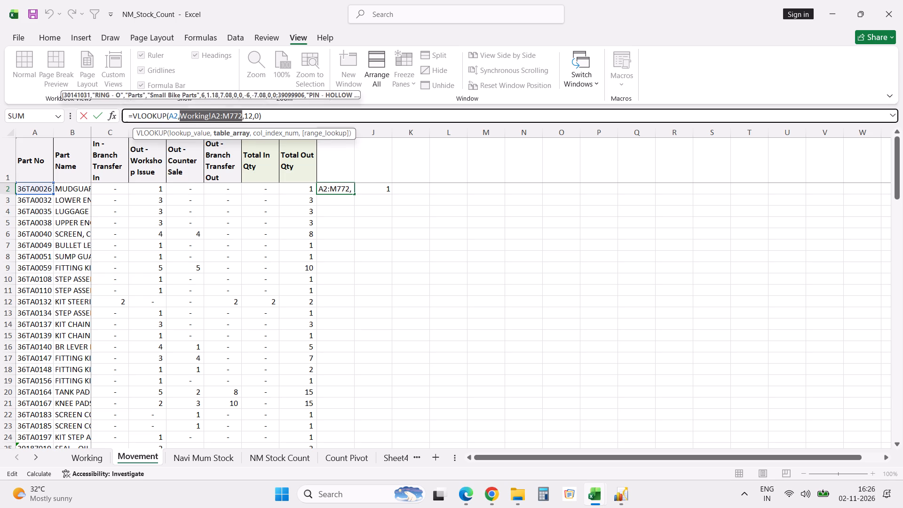
{"action": "key", "text": "F4"}
{"action": "key", "text": "Return"}
Make the J2 lookup range absolute too, giving =VLOOKUP(A2,Working!$A$2:$M$772,13,0).
{"action": "key", "text": "Up"}
{"action": "key", "text": "Right"}
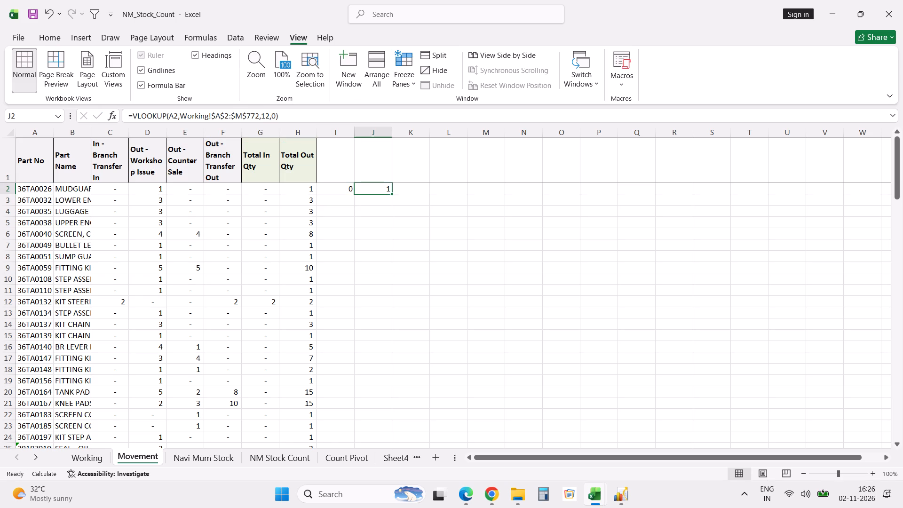
{"action": "left_click", "coordinate": [304, 117]}
{"action": "key", "text": "Left"}
{"action": "key", "text": "Left"}
{"action": "key", "text": "Left"}
{"action": "key", "text": "Left"}
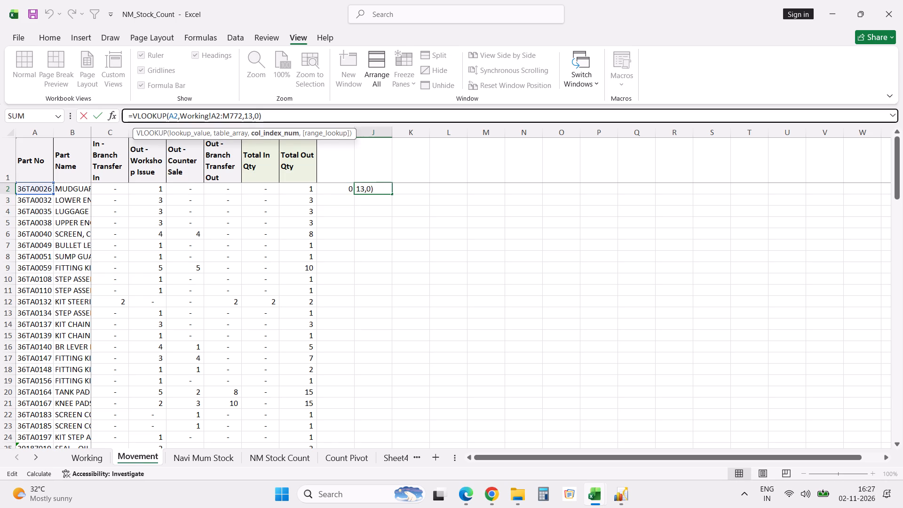
{"action": "key", "text": "Left"}
{"action": "key", "text": "Left"}
{"action": "key", "text": "shift+Left"}
{"action": "key", "text": "shift+Left"}
{"action": "key", "text": "shift+Left"}
{"action": "key", "text": "shift+Left"}
{"action": "key", "text": "shift+Left"}
{"action": "key", "text": "shift+Left"}
{"action": "key", "text": "shift+Left"}
{"action": "key", "text": "shift+Left"}
{"action": "key", "text": "shift+Left"}
{"action": "key", "text": "shift+Left"}
{"action": "key", "text": "shift+Left"}
{"action": "key", "text": "shift+Left"}
{"action": "key", "text": "shift+Left"}
{"action": "key", "text": "shift+Left"}
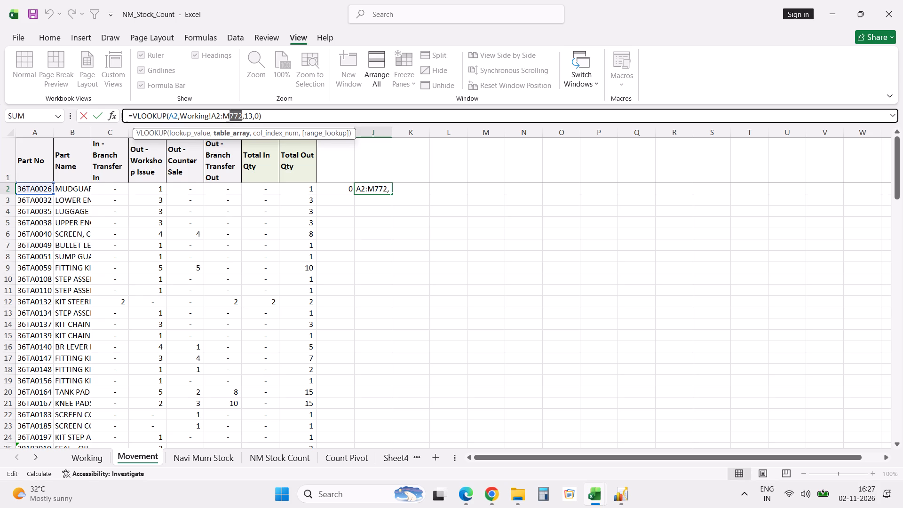
{"action": "key", "text": "shift+Left"}
{"action": "key", "text": "F4"}
{"action": "key", "text": "Return"}
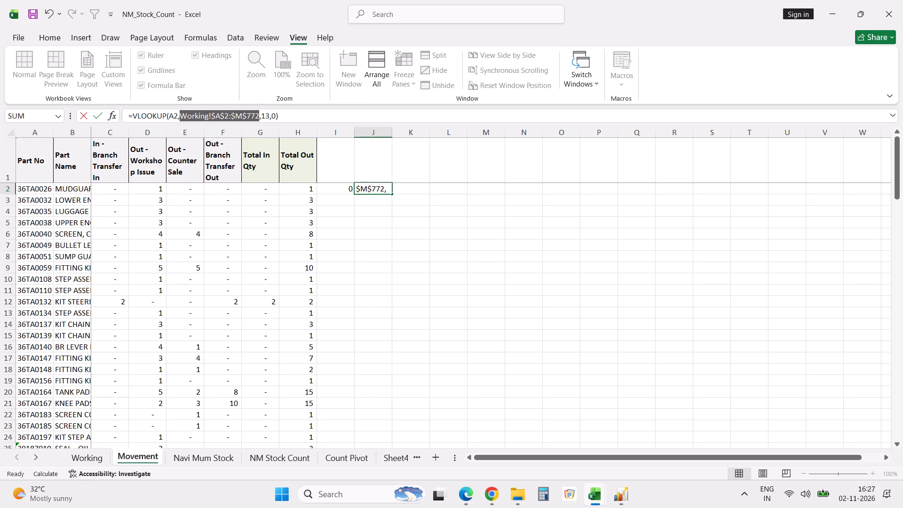
Fill the I2:J2 lookups down through all the Movement sheet's part rows.
{"action": "key", "text": "Left"}
{"action": "key", "text": "Up"}
{"action": "key", "text": "shift+Right"}
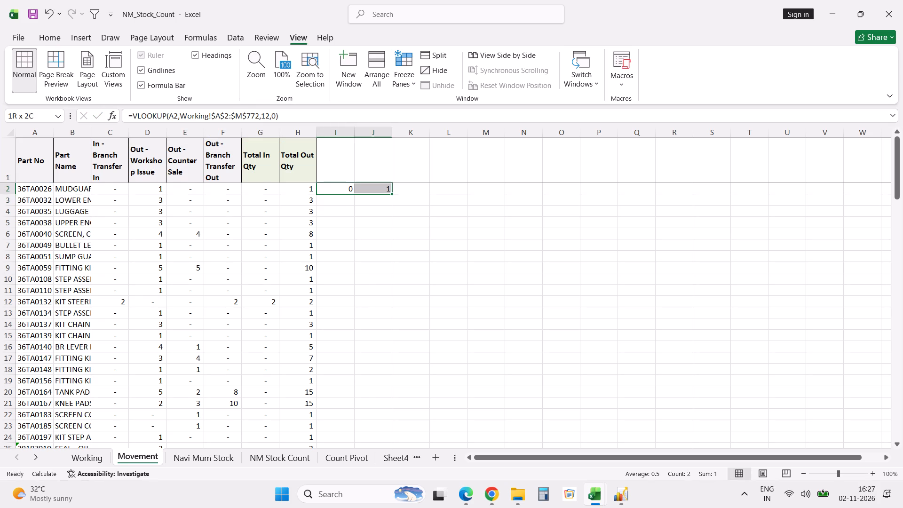
{"action": "double_click", "coordinate": [391, 193]}
Convert the text-stored part number 39187019 in A25 of the Movement sheet to a number.
{"action": "scroll", "coordinate": [381, 244], "scroll_direction": "down", "scroll_amount": 5}
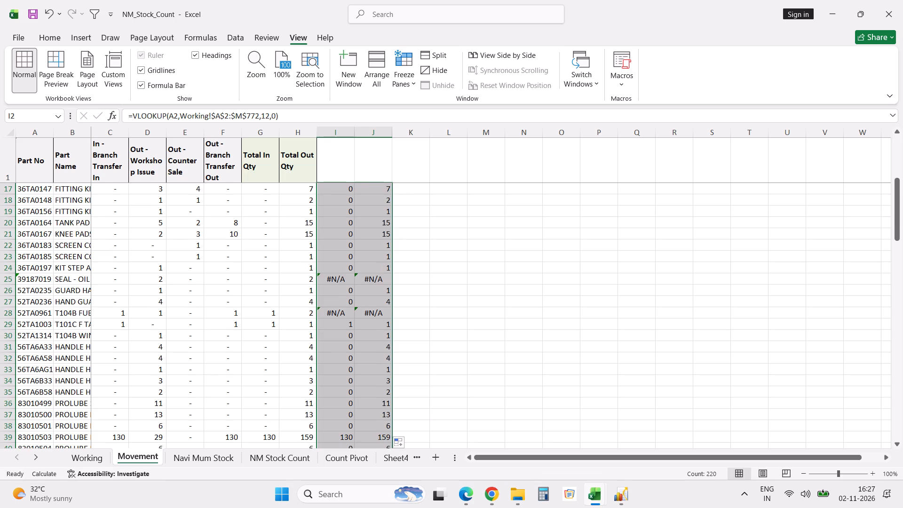
{"action": "left_click", "coordinate": [38, 279]}
{"action": "left_click", "coordinate": [64, 279]}
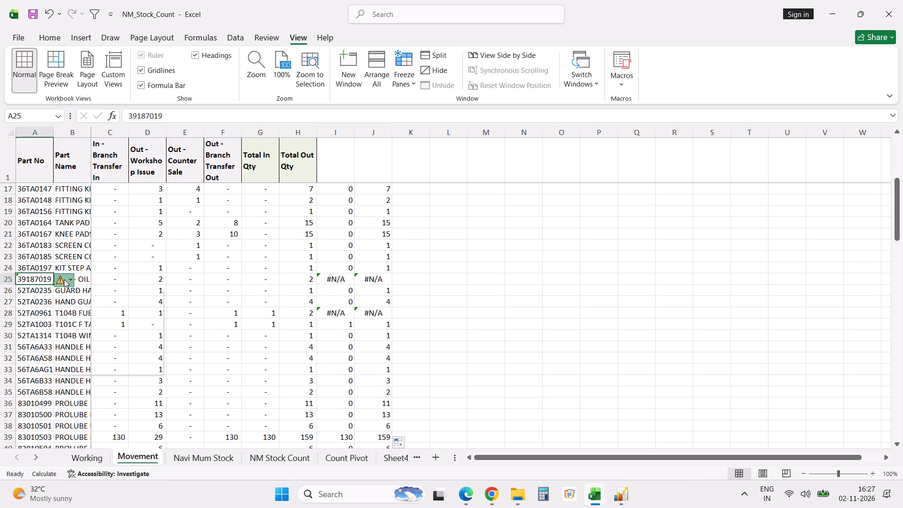
{"action": "left_click", "coordinate": [94, 311]}
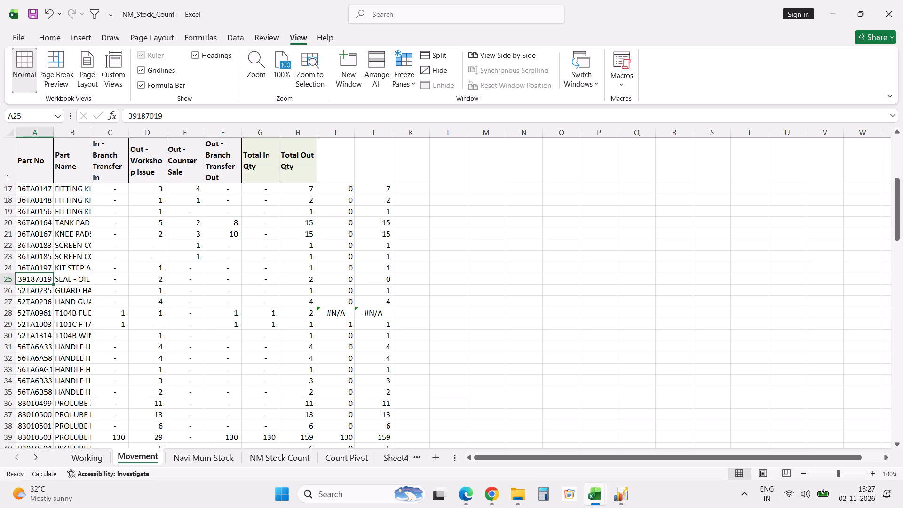
Find part 39187019 on the Working sheet and set its Outward quantity in M8 to 2.
{"action": "key", "text": "ctrl+c"}
{"action": "key", "text": "Tab"}
{"action": "key", "text": "Tab"}
{"action": "key", "text": "Tab"}
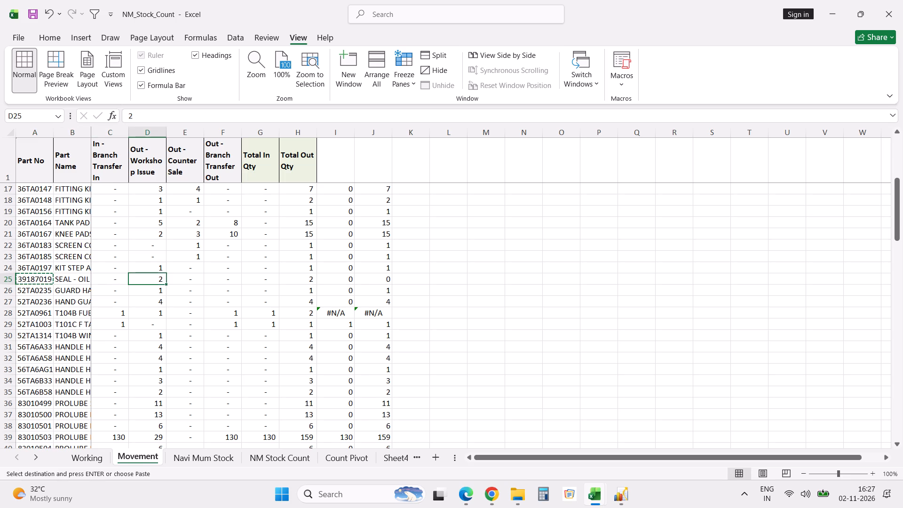
{"action": "left_click", "coordinate": [97, 461]}
{"action": "left_click", "coordinate": [140, 373]}
{"action": "key", "text": "ctrl+f"}
{"action": "key", "text": "ctrl+v"}
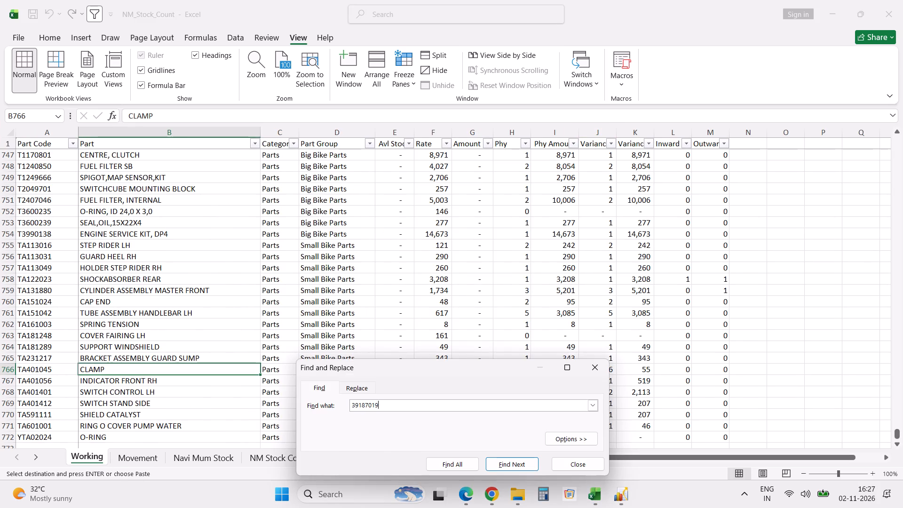
{"action": "key", "text": "Return"}
{"action": "key", "text": "Escape"}
{"action": "key", "text": "Right"}
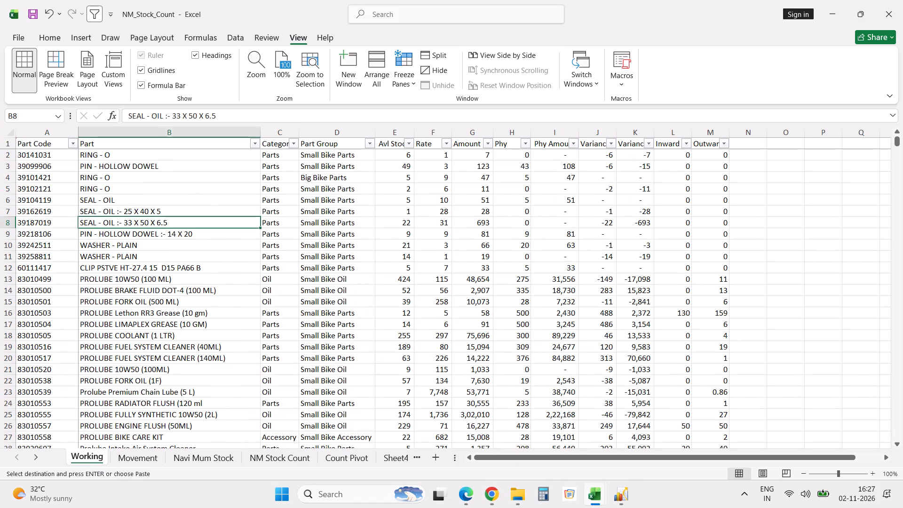
{"action": "key", "text": "Right"}
{"action": "key", "text": "Right"}
{"action": "key", "text": "Right"}
{"action": "key", "text": "Right"}
{"action": "key", "text": "Right"}
{"action": "key", "text": "Right"}
{"action": "key", "text": "Right"}
{"action": "key", "text": "Right"}
{"action": "key", "text": "Right"}
{"action": "key", "text": "Right"}
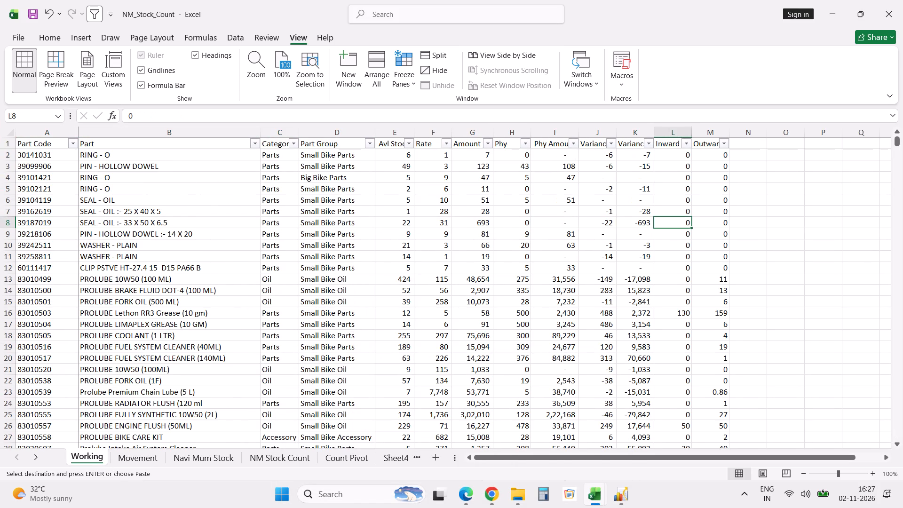
{"action": "key", "text": "Right"}
{"action": "key", "text": "2"}
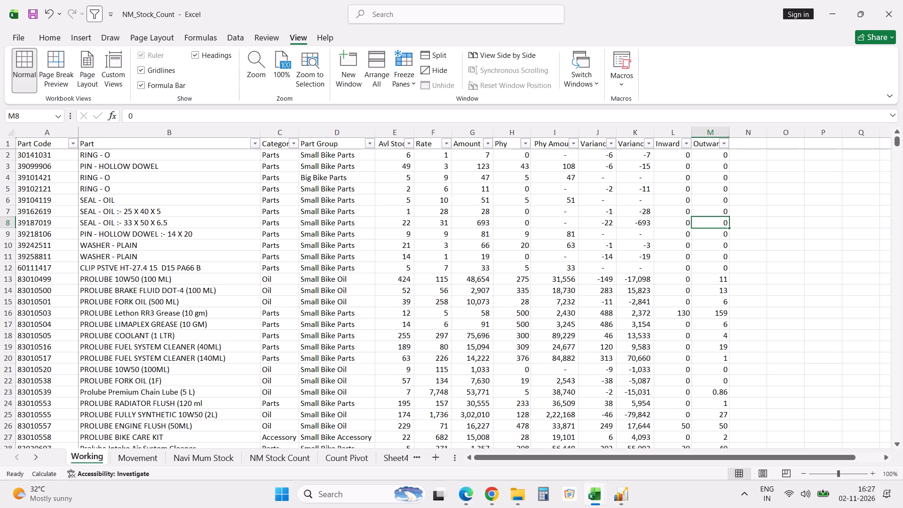
{"action": "key", "text": "Return"}
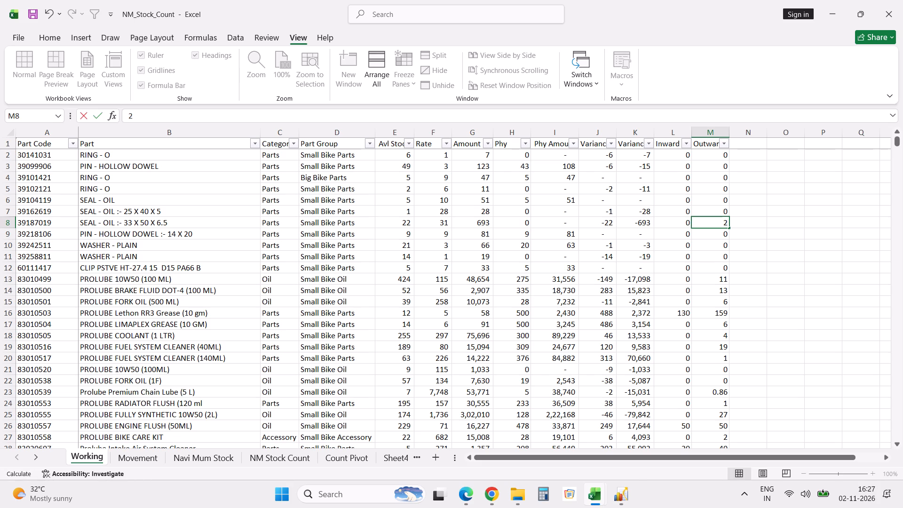
Copy part number 52TA0961 from the Movement sheet's #N/A row and search for it on the Working sheet.
{"action": "left_click", "coordinate": [137, 460]}
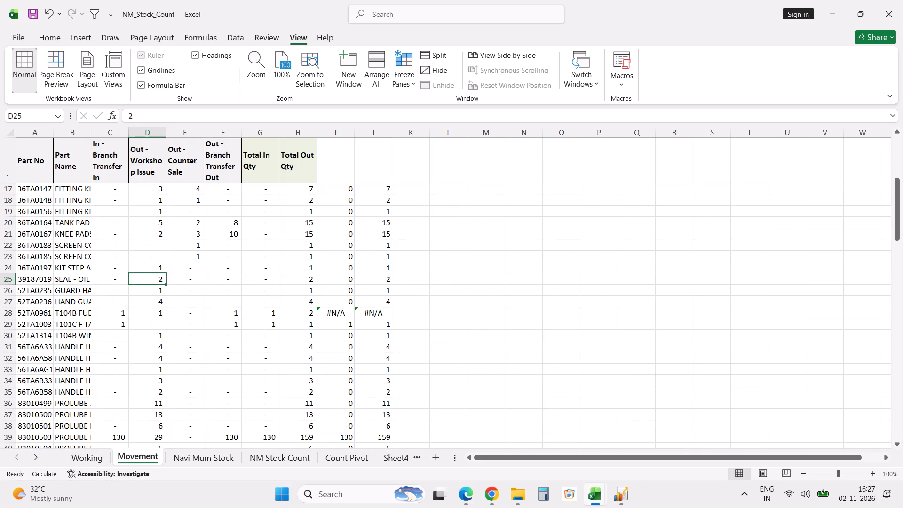
{"action": "left_click", "coordinate": [42, 313]}
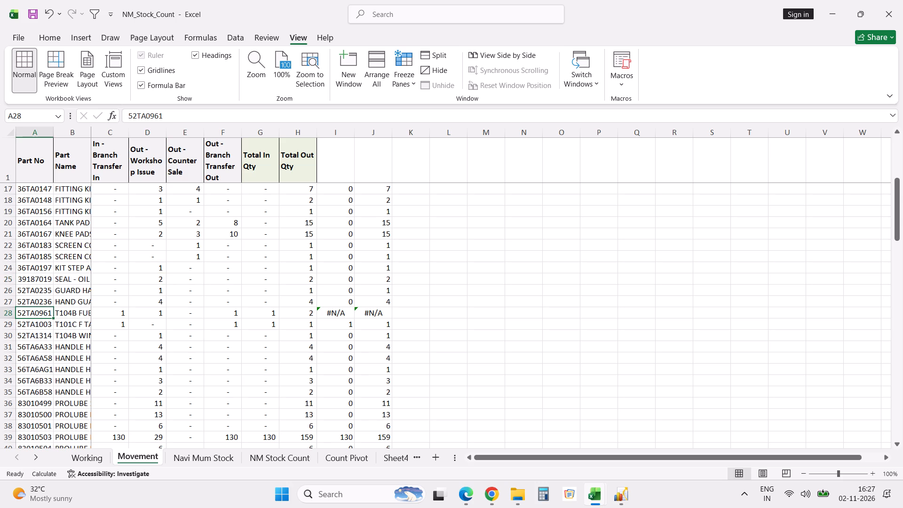
{"action": "key", "text": "ctrl+c"}
{"action": "left_click", "coordinate": [83, 458]}
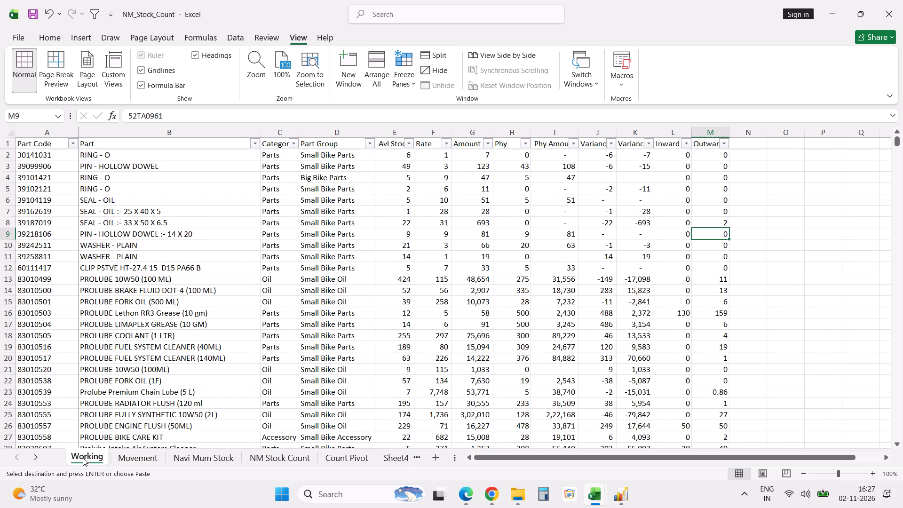
{"action": "left_click", "coordinate": [128, 347]}
{"action": "key", "text": "ctrl+f"}
{"action": "key", "text": "ctrl+v"}
{"action": "key", "text": "Return"}
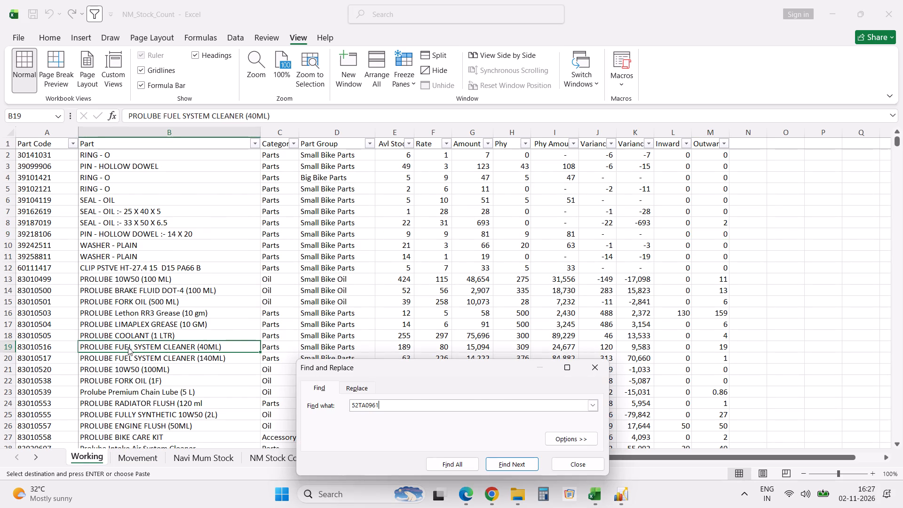
{"action": "key", "text": "Return"}
{"action": "key", "text": "Escape"}
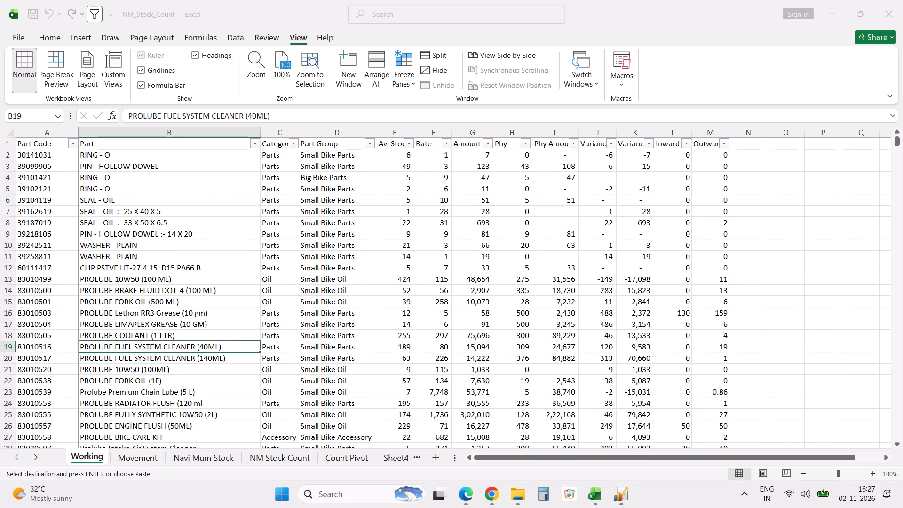
Search the Navi Mum Stock sheet for part number 52TA0961.
{"action": "left_click", "coordinate": [198, 456]}
{"action": "left_click", "coordinate": [179, 305]}
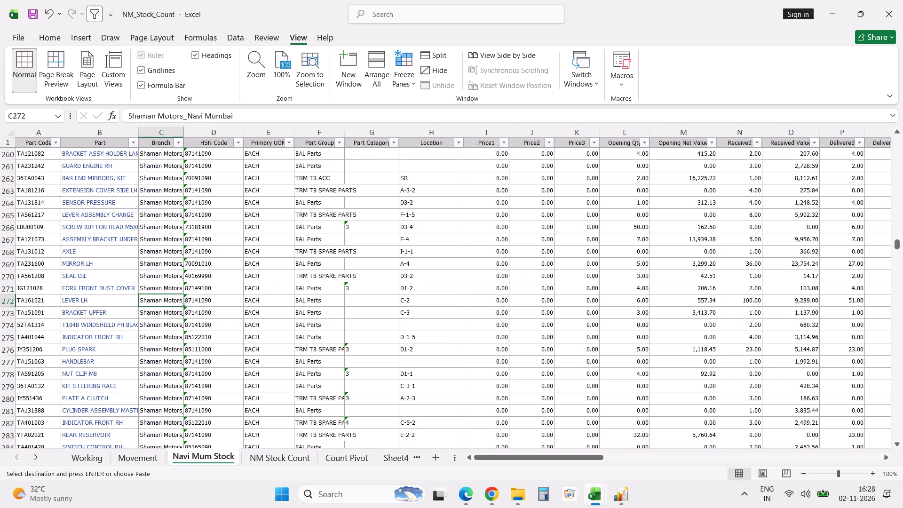
{"action": "key", "text": "ctrl+f"}
{"action": "key", "text": "Return"}
{"action": "key", "text": "Return"}
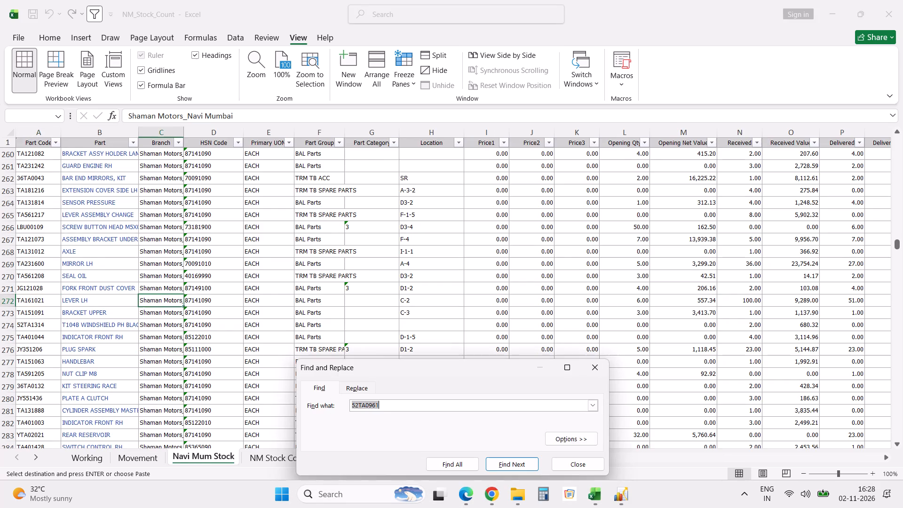
{"action": "key", "text": "Escape"}
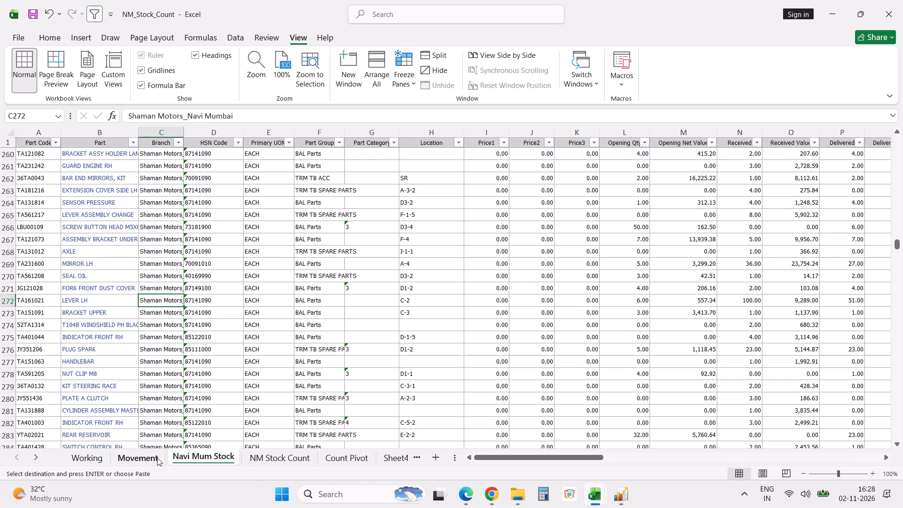
Copy part number T1260298 from the Movement sheet's #N/A row and search for it on the Navi Mum Stock sheet.
{"action": "left_click", "coordinate": [149, 457]}
{"action": "scroll", "coordinate": [218, 398], "scroll_direction": "down", "scroll_amount": 4}
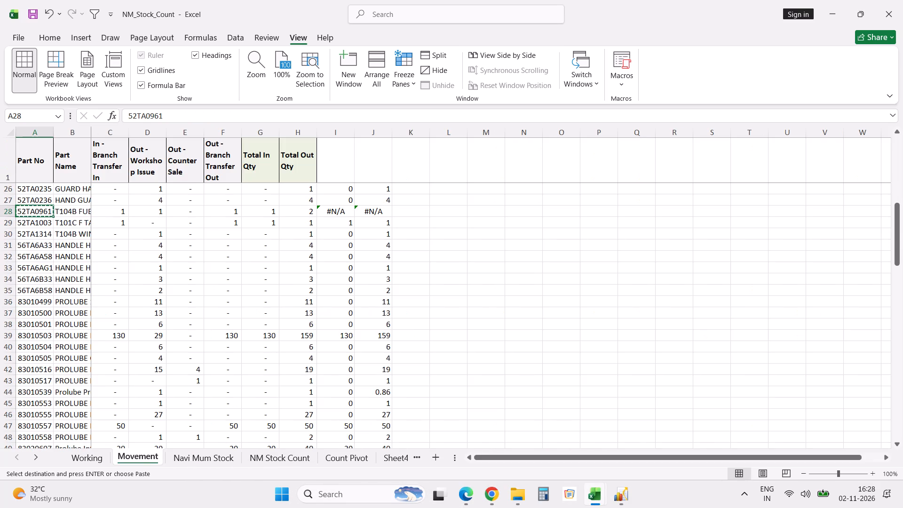
{"action": "scroll", "coordinate": [218, 398], "scroll_direction": "down", "scroll_amount": 11}
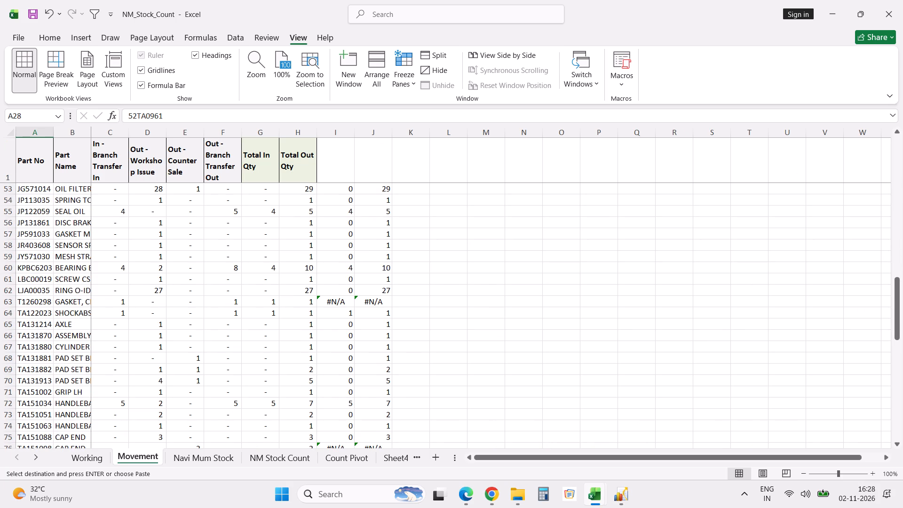
{"action": "left_click", "coordinate": [40, 302]}
{"action": "key", "text": "ctrl+c"}
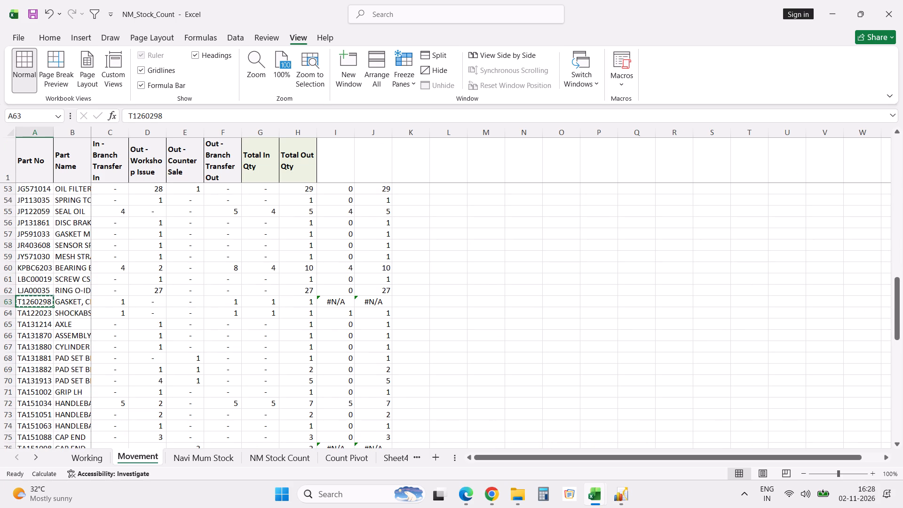
{"action": "left_click", "coordinate": [189, 453]}
{"action": "left_click", "coordinate": [231, 307]}
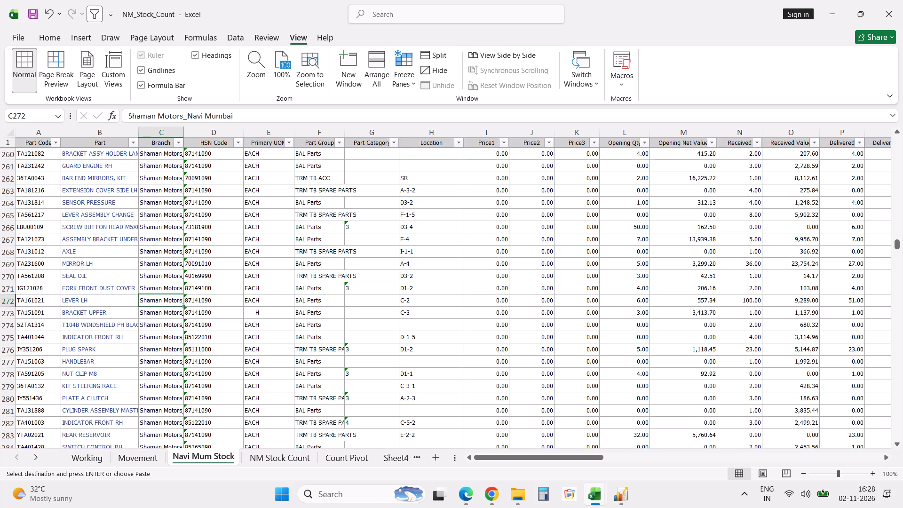
{"action": "key", "text": "ctrl+f"}
{"action": "key", "text": "ctrl+v"}
{"action": "key", "text": "Return"}
{"action": "key", "text": "Escape"}
{"action": "key", "text": "Escape"}
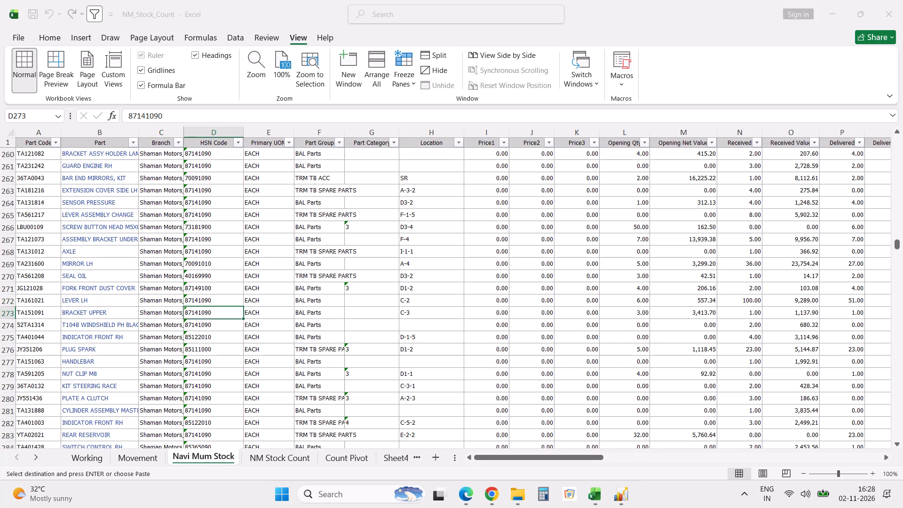
Copy part number TA151098 from the Movement sheet's #N/A row and search for it on the Navi Mum Stock sheet.
{"action": "left_click", "coordinate": [93, 457]}
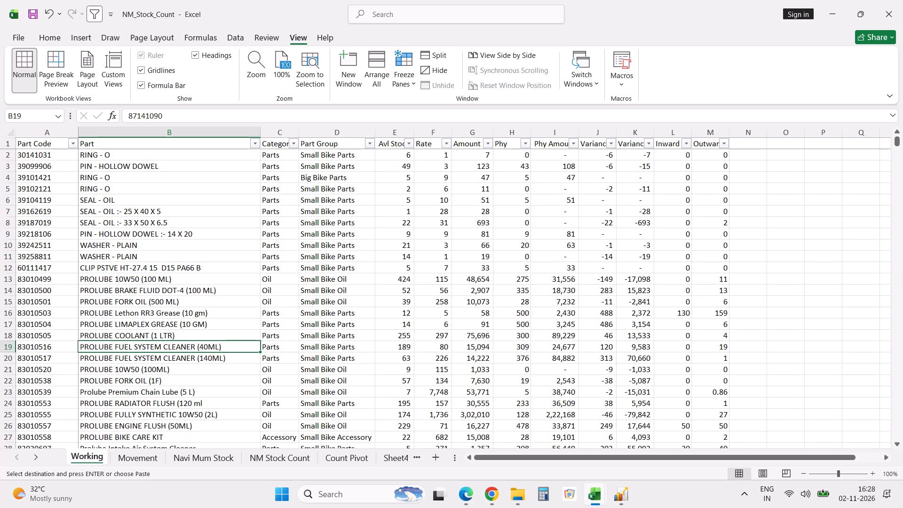
{"action": "left_click", "coordinate": [152, 454]}
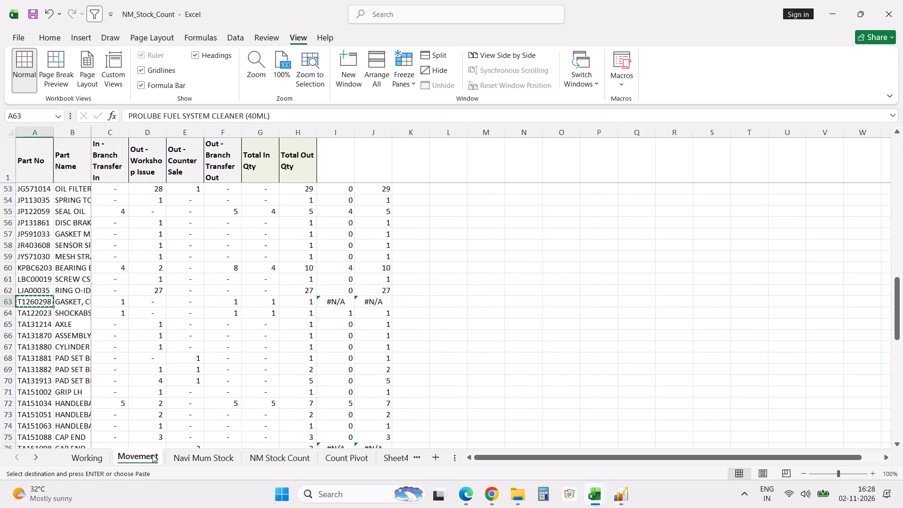
{"action": "scroll", "coordinate": [177, 391], "scroll_direction": "down", "scroll_amount": 6}
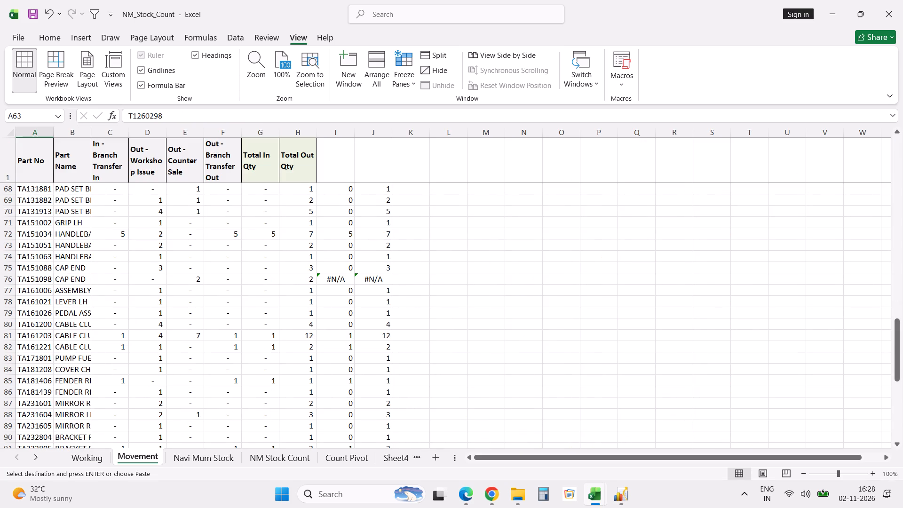
{"action": "left_click", "coordinate": [36, 280]}
{"action": "key", "text": "ctrl+c"}
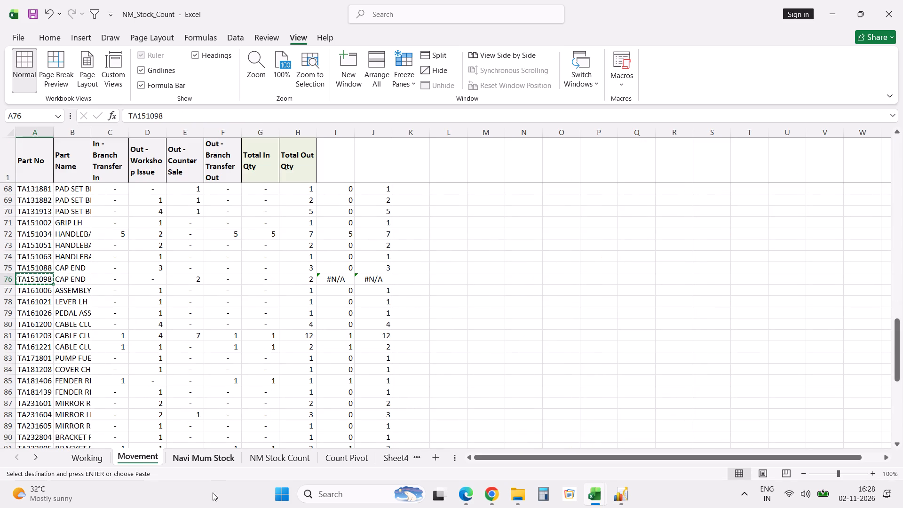
{"action": "left_click", "coordinate": [216, 459]}
{"action": "left_click", "coordinate": [218, 332]}
{"action": "key", "text": "ctrl+f"}
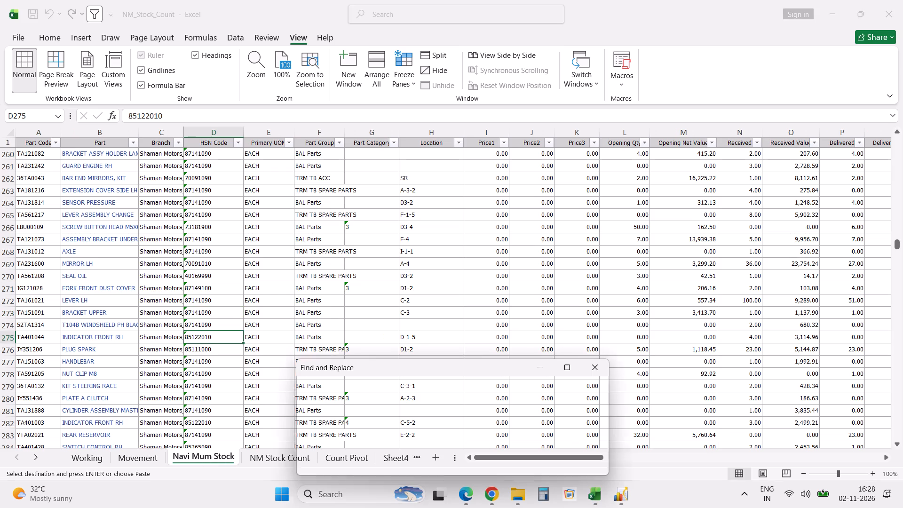
{"action": "key", "text": "ctrl+v"}
{"action": "key", "text": "Return"}
{"action": "key", "text": "Escape"}
{"action": "key", "text": "Escape"}
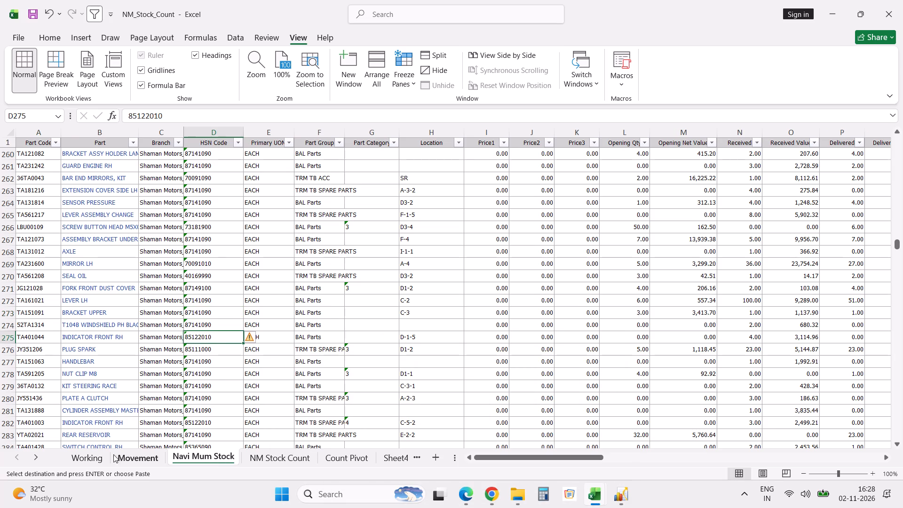
Search the Working sheet for part number TA151098.
{"action": "left_click", "coordinate": [92, 459]}
{"action": "left_click", "coordinate": [160, 364]}
{"action": "key", "text": "ctrl+f"}
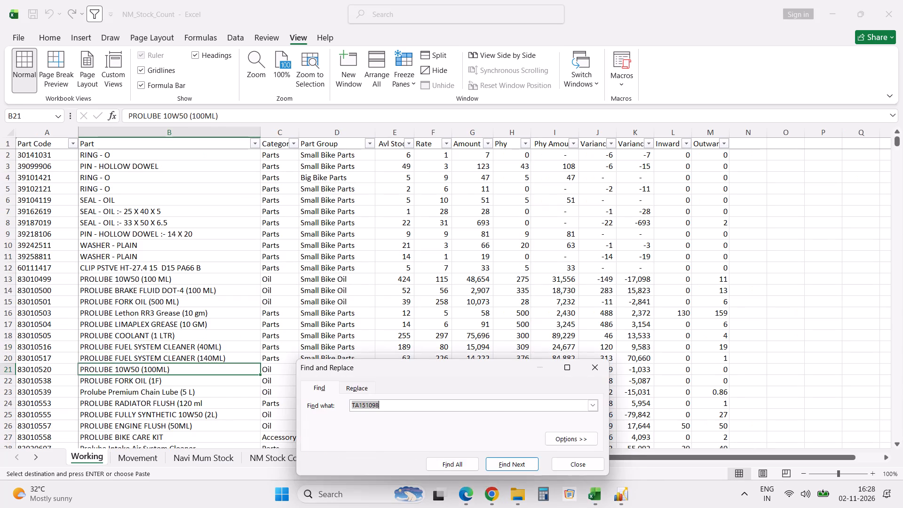
{"action": "key", "text": "Return"}
{"action": "key", "text": "Escape"}
{"action": "key", "text": "Escape"}
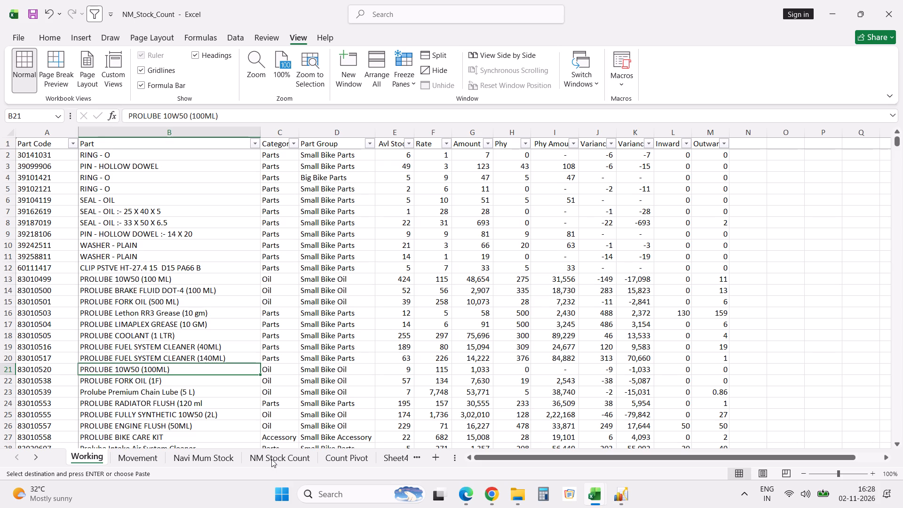
Copy part number TA591224 from the Movement sheet's #N/A row and search for it on the Navi Mum Stock sheet.
{"action": "left_click", "coordinate": [144, 452]}
{"action": "scroll", "coordinate": [248, 329], "scroll_direction": "down", "scroll_amount": 8}
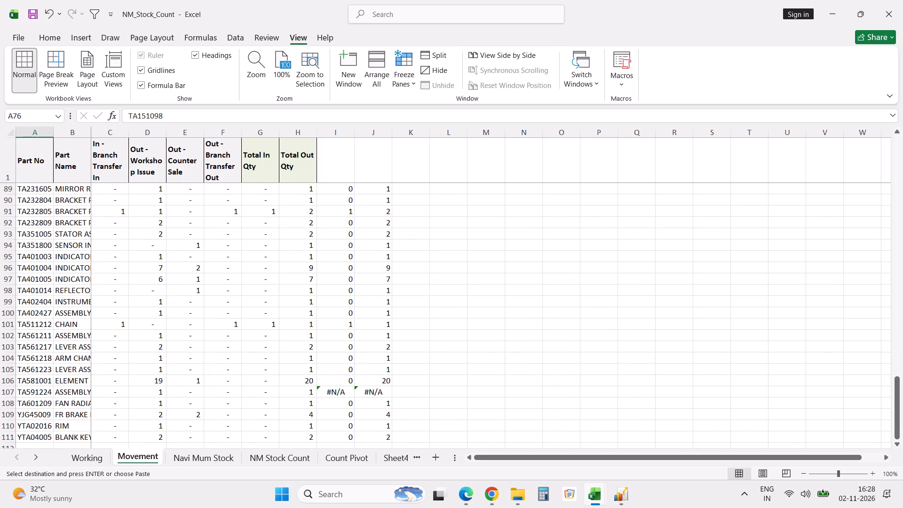
{"action": "scroll", "coordinate": [248, 329], "scroll_direction": "down", "scroll_amount": 2}
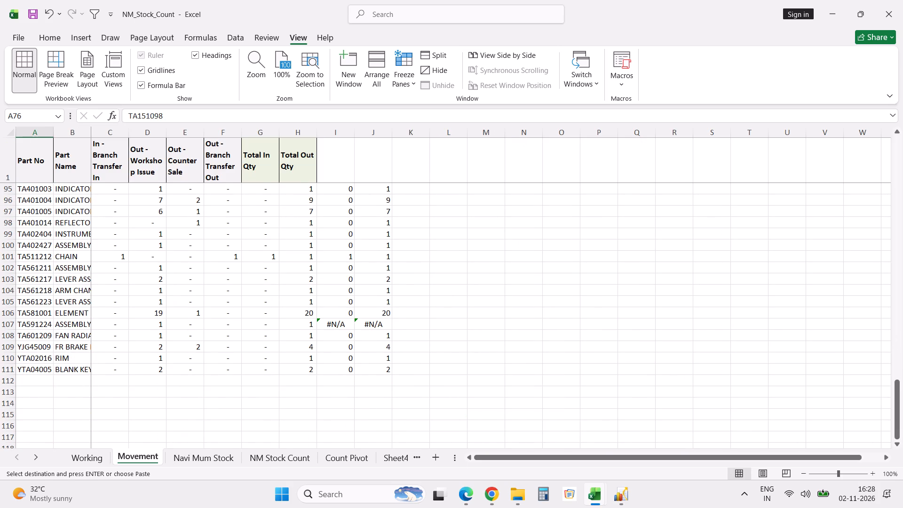
{"action": "left_click", "coordinate": [42, 328]}
{"action": "key", "text": "ctrl+c"}
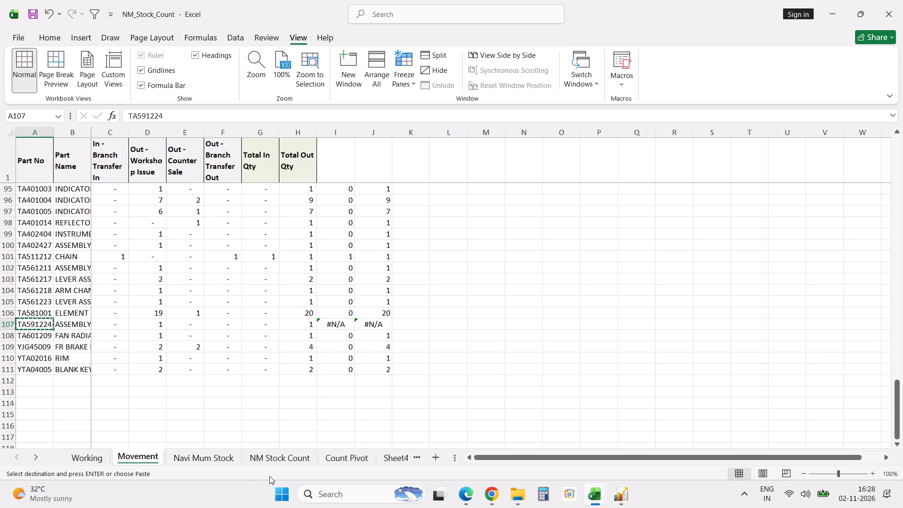
{"action": "left_click", "coordinate": [282, 460]}
{"action": "left_click", "coordinate": [221, 459]}
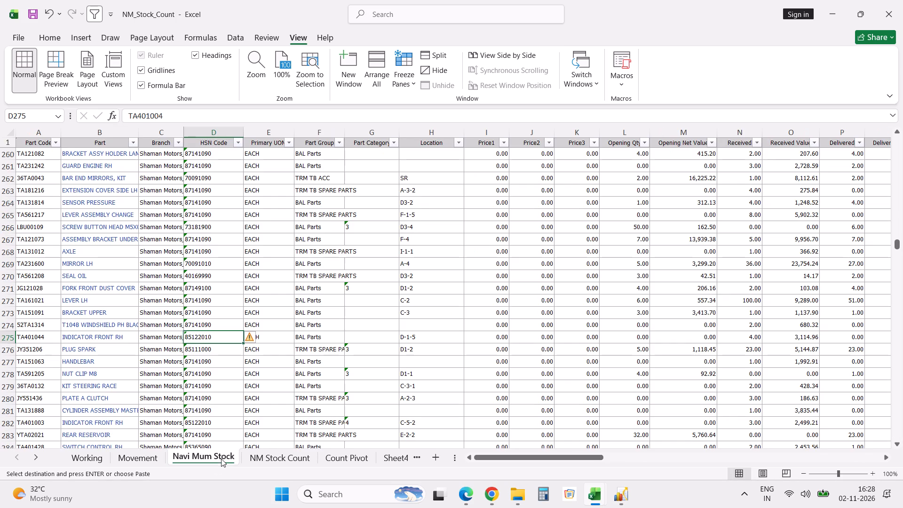
{"action": "left_click", "coordinate": [228, 274]}
{"action": "key", "text": "ctrl+f"}
{"action": "key", "text": "ctrl+v"}
{"action": "key", "text": "Return"}
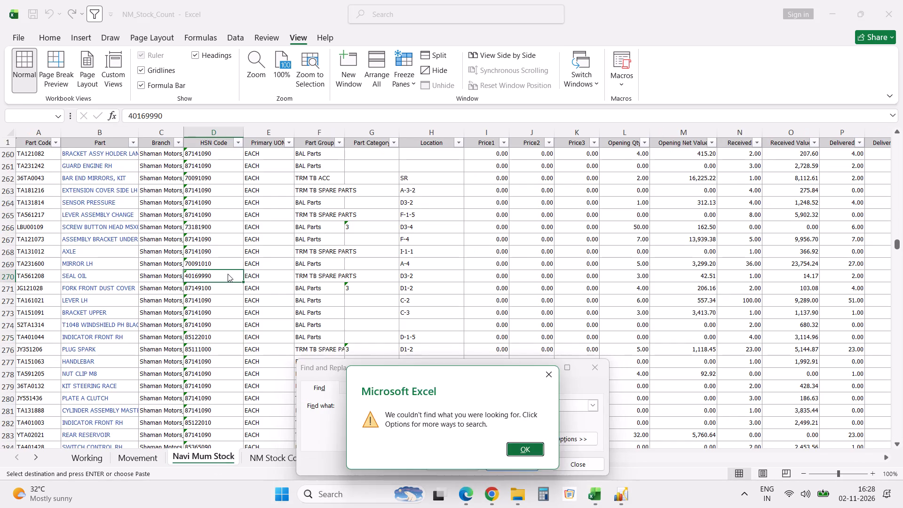
{"action": "key", "text": "Escape"}
{"action": "key", "text": "Escape"}
{"action": "left_click", "coordinate": [93, 456]}
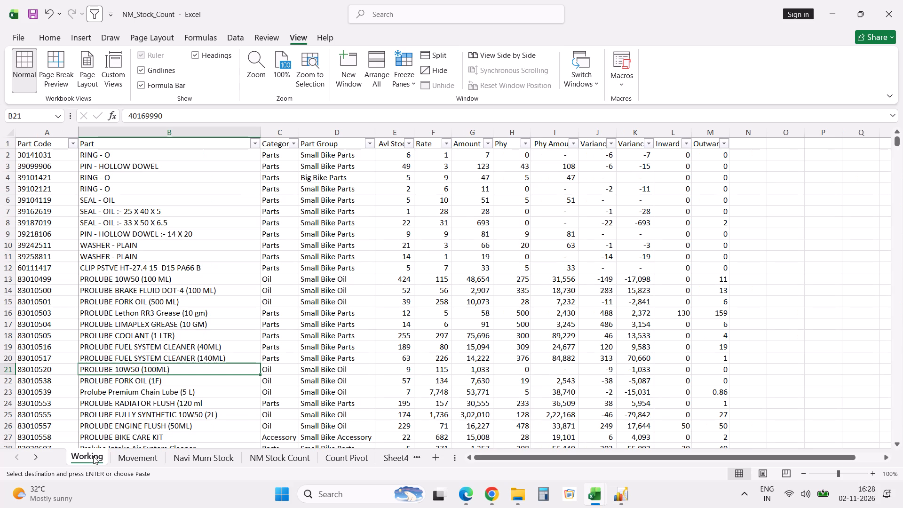
Clear the reverse-lookup results from columns I and J on the Movement sheet.
{"action": "left_click", "coordinate": [147, 459]}
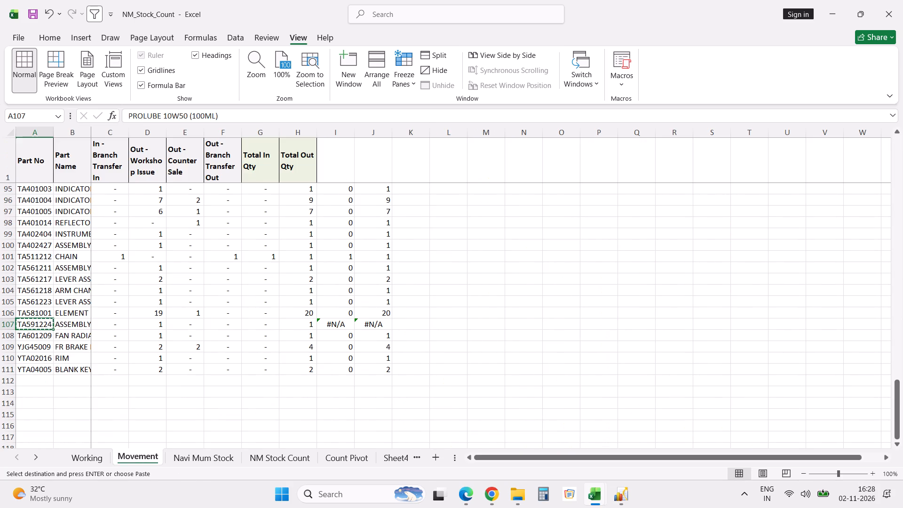
{"action": "left_click", "coordinate": [338, 133]}
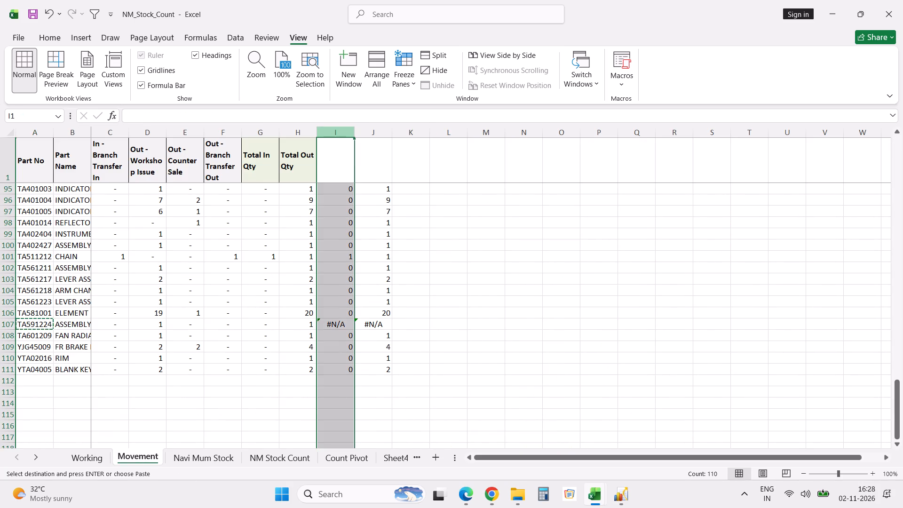
{"action": "key", "text": "shift+Right"}
{"action": "key", "text": "Delete"}
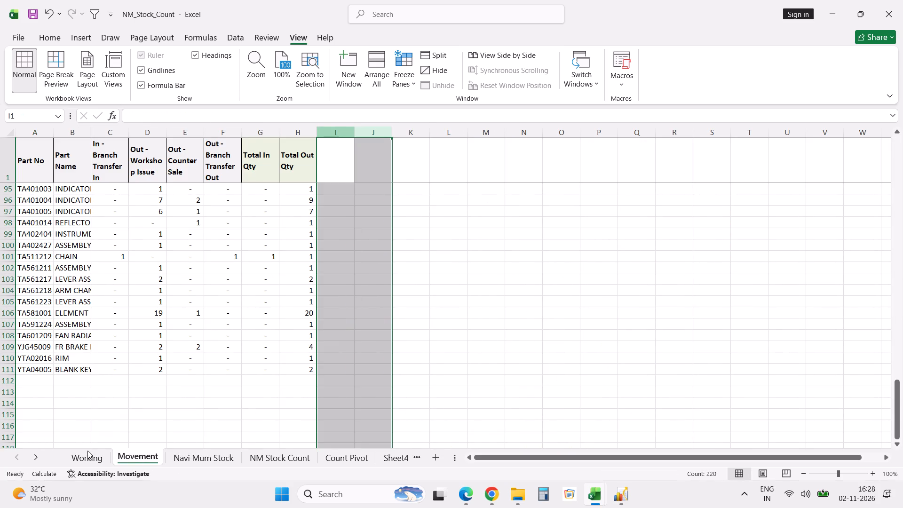
Format all Inward and Outward values on the Working sheet in comma style without decimals, and save the workbook.
{"action": "left_click", "coordinate": [85, 456]}
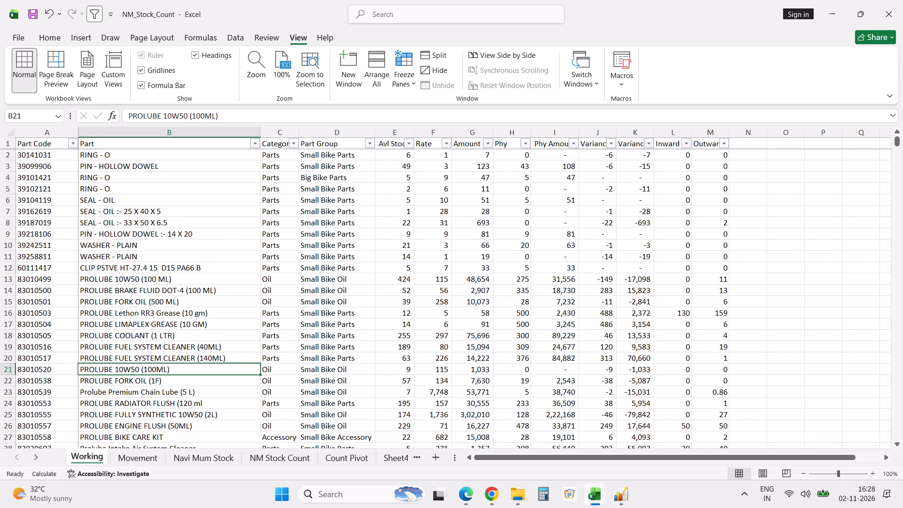
{"action": "left_click", "coordinate": [669, 146]}
{"action": "key", "text": "Down"}
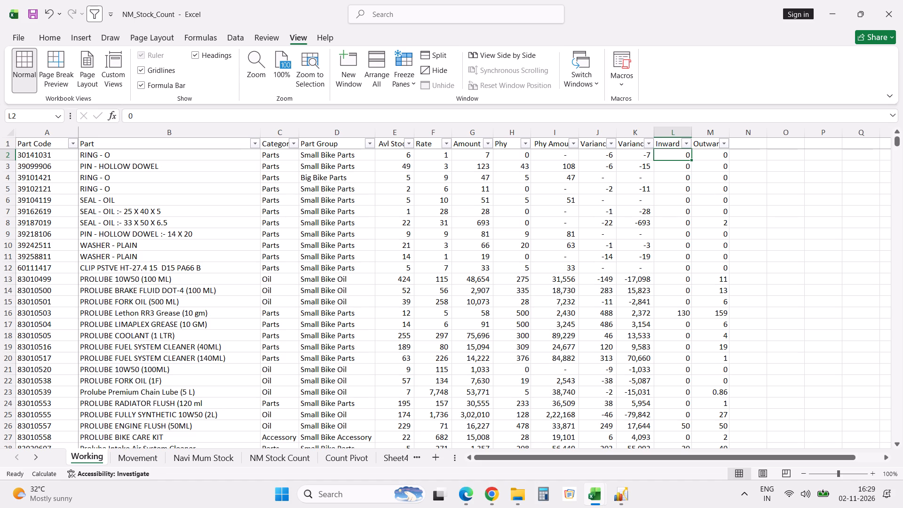
{"action": "key", "text": "Up"}
{"action": "key", "text": "Right"}
{"action": "key", "text": "Right"}
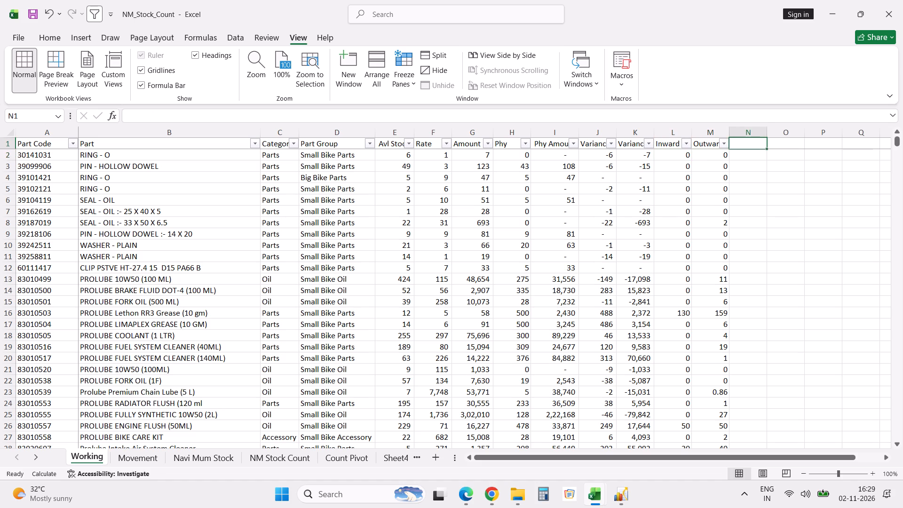
{"action": "key", "text": "Left"}
{"action": "key", "text": "Left"}
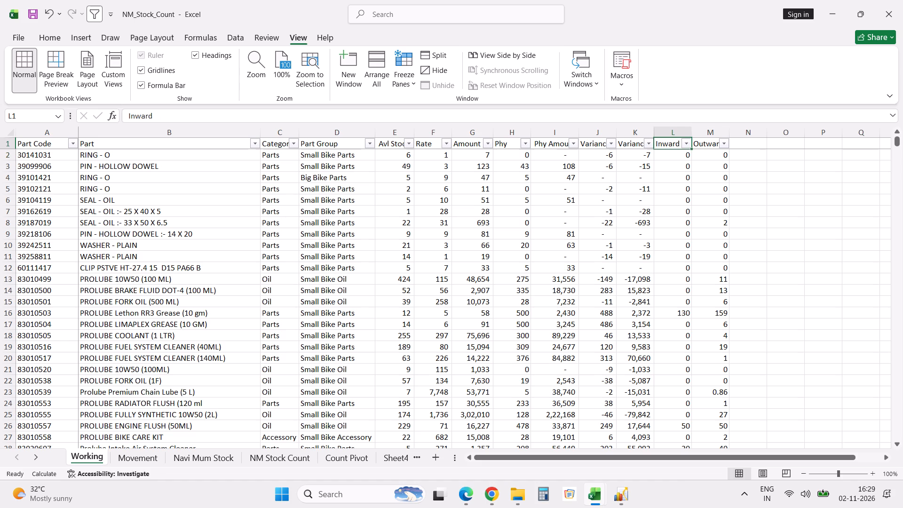
{"action": "key", "text": "Down"}
{"action": "key", "text": "shift+Right"}
{"action": "key", "text": "ctrl+shift+Down"}
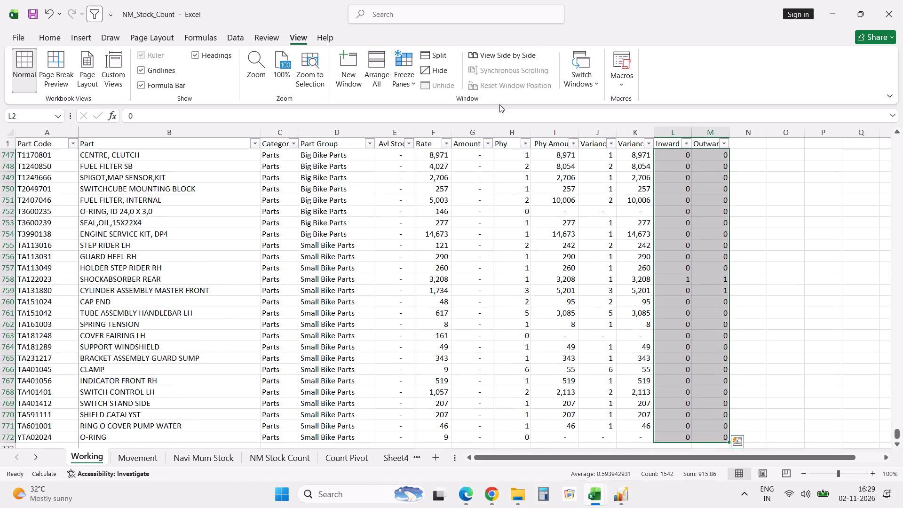
{"action": "left_click", "coordinate": [62, 39]}
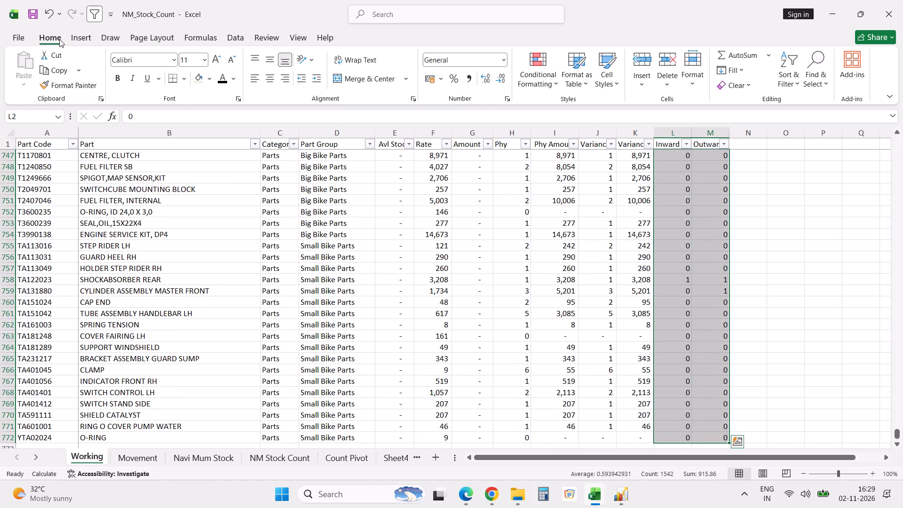
{"action": "left_click", "coordinate": [59, 39]}
{"action": "left_click", "coordinate": [468, 76]}
{"action": "triple_click", "coordinate": [501, 79]}
{"action": "key", "text": "Up"}
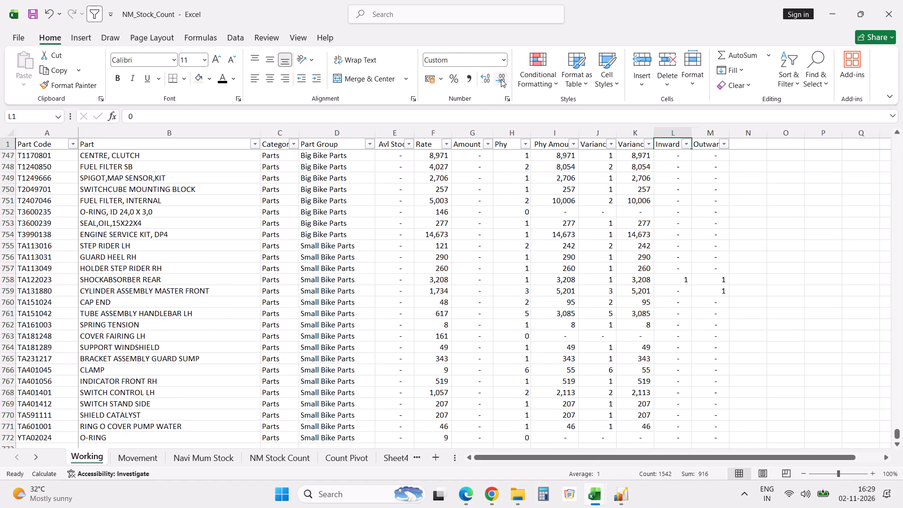
{"action": "key", "text": "Down"}
{"action": "key", "text": "ctrl+s"}
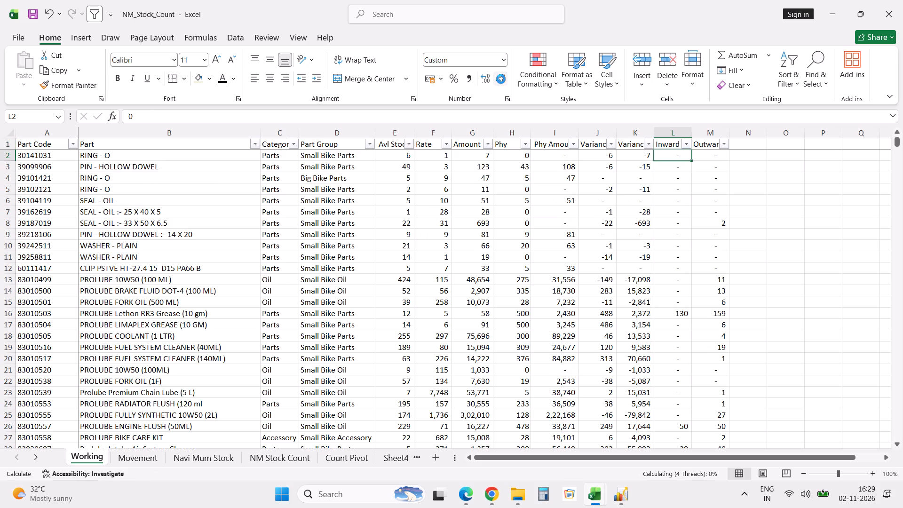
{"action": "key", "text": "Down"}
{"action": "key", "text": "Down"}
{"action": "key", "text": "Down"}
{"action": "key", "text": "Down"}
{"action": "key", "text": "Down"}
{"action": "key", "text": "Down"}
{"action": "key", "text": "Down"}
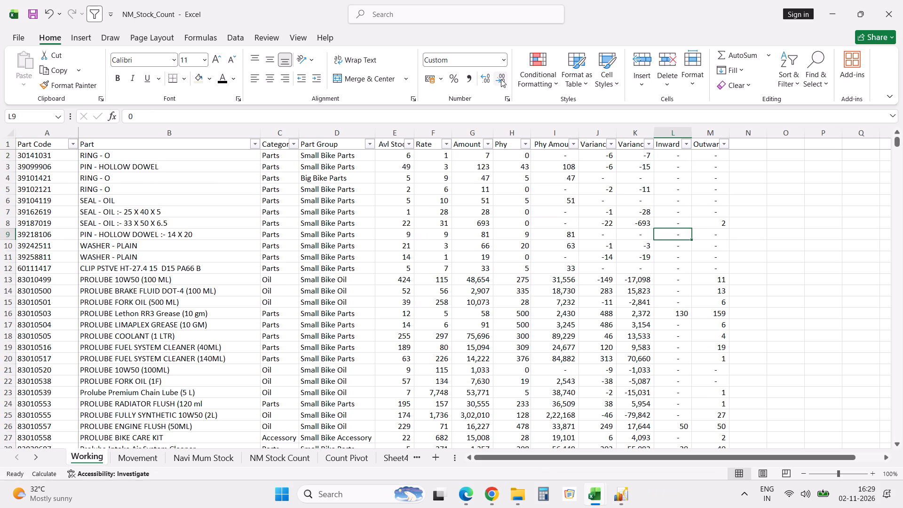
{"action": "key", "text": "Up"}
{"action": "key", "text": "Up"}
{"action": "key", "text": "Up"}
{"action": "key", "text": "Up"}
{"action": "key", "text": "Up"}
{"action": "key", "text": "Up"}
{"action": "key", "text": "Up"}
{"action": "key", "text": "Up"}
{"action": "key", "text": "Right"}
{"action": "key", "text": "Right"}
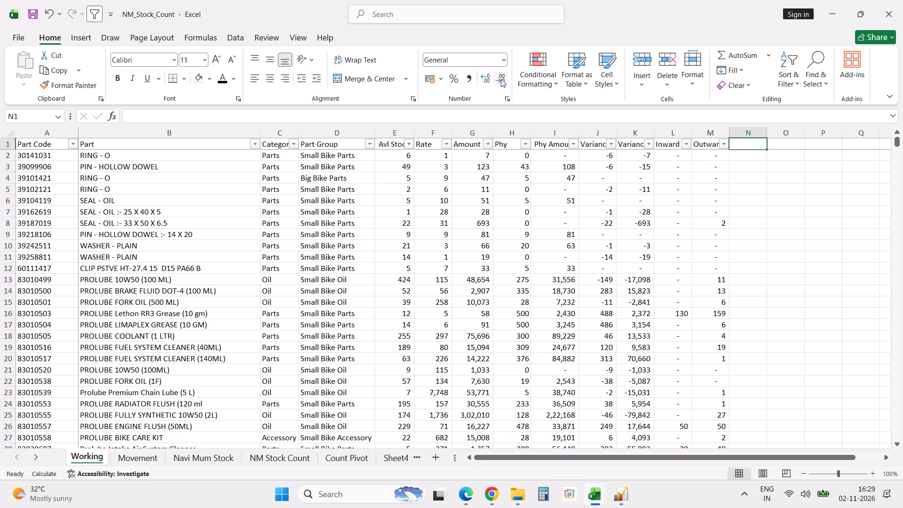
Switch to File Explorer and open the workbook Thane Inventory_Count_All-2 from the Thane folder inside Audit.
{"action": "left_click", "coordinate": [518, 497]}
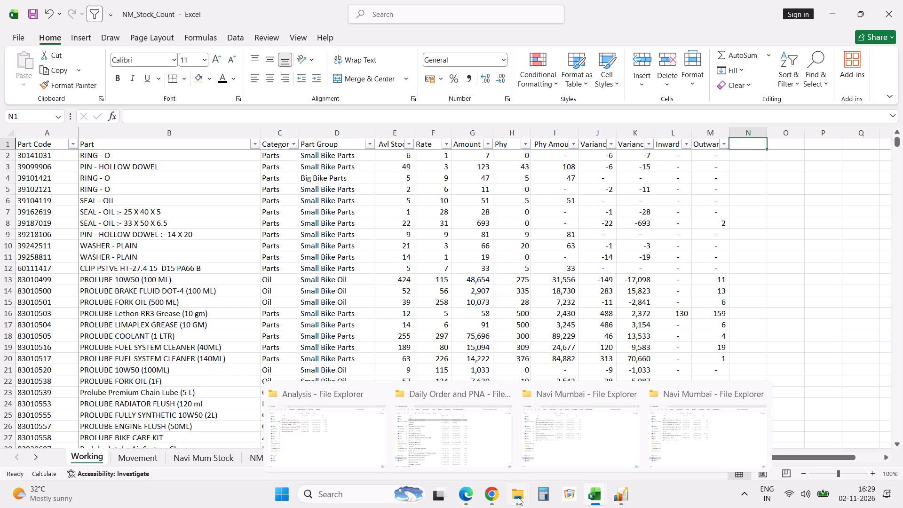
{"action": "left_click", "coordinate": [691, 434]}
{"action": "key", "text": "BackSpace"}
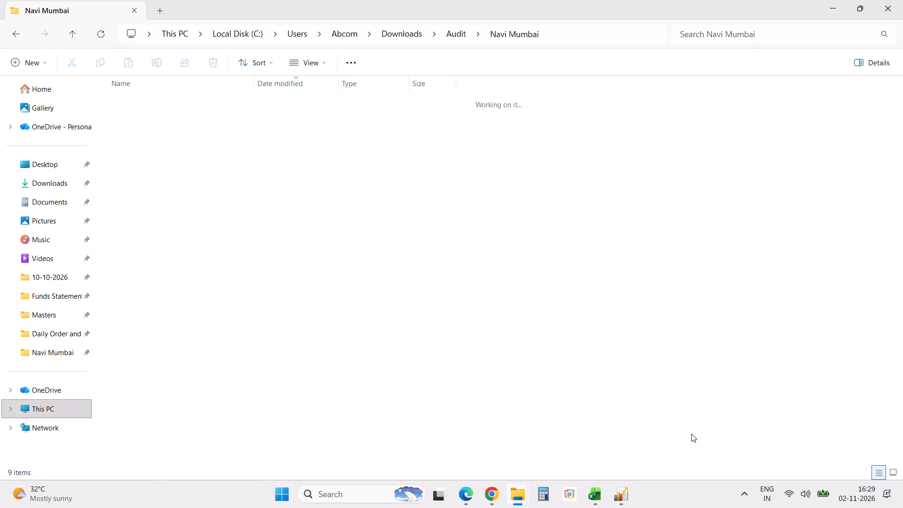
{"action": "key", "text": "Down"}
{"action": "key", "text": "Return"}
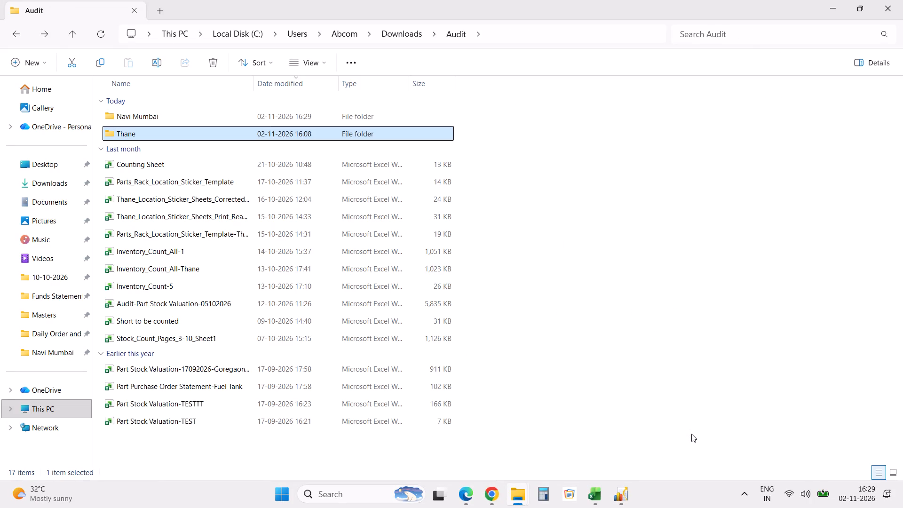
{"action": "key", "text": "Down"}
{"action": "key", "text": "Up"}
{"action": "key", "text": "Up"}
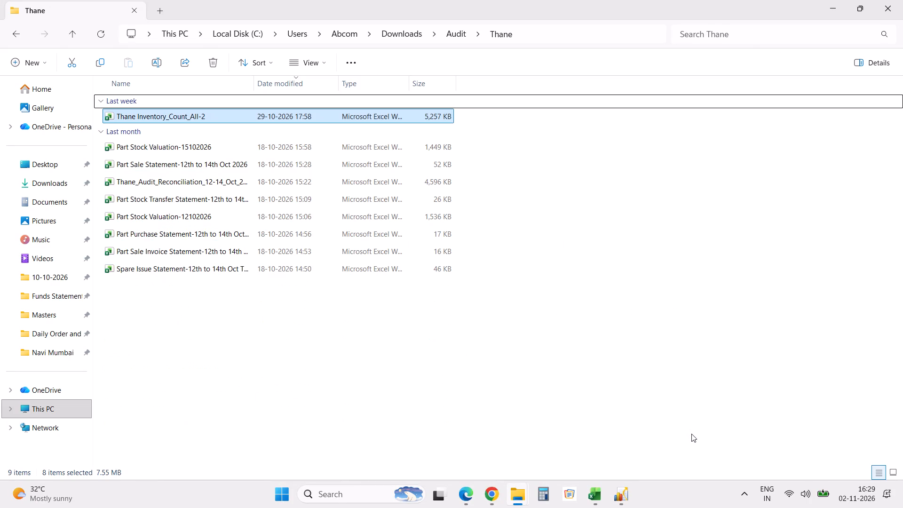
{"action": "key", "text": "Down"}
{"action": "key", "text": "Down"}
{"action": "key", "text": "Up"}
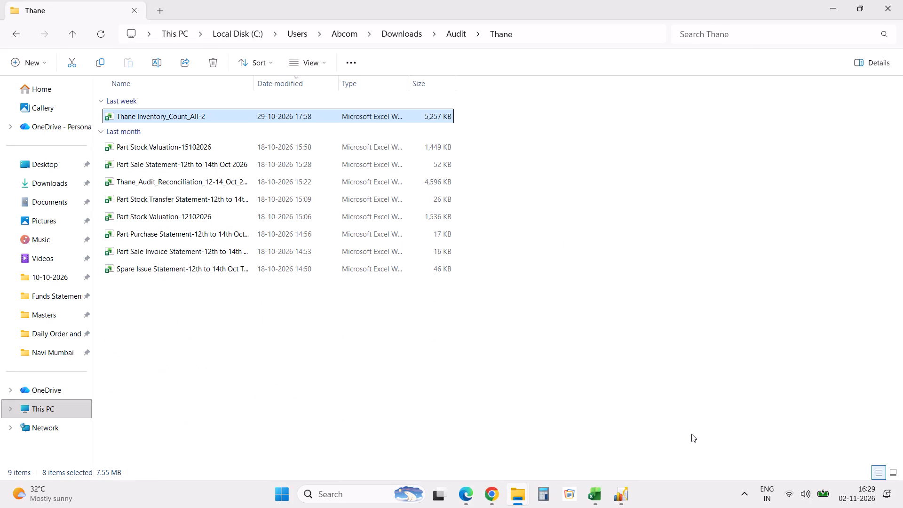
{"action": "key", "text": "Return"}
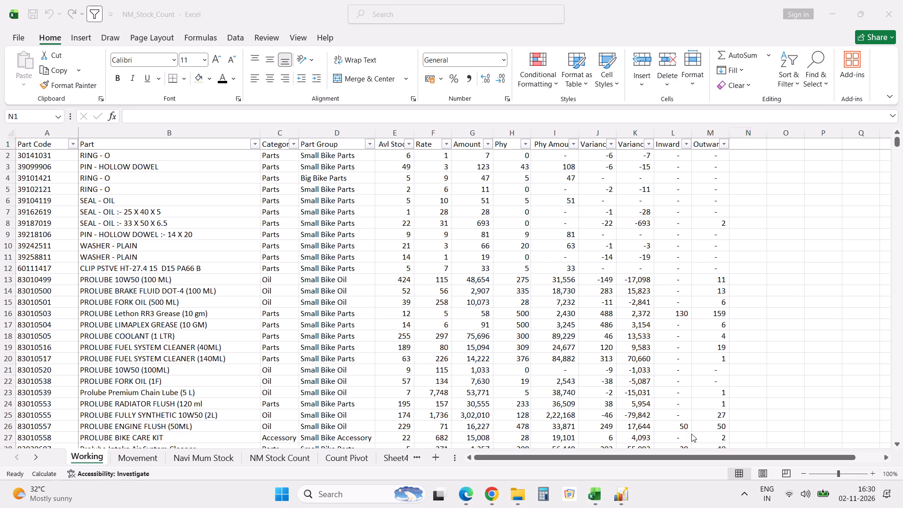
Examine the Short and Variance formulas in row 117 of the Combined Stock sheet in Thane Inventory_Count_All-2.
{"action": "left_click", "coordinate": [516, 287]}
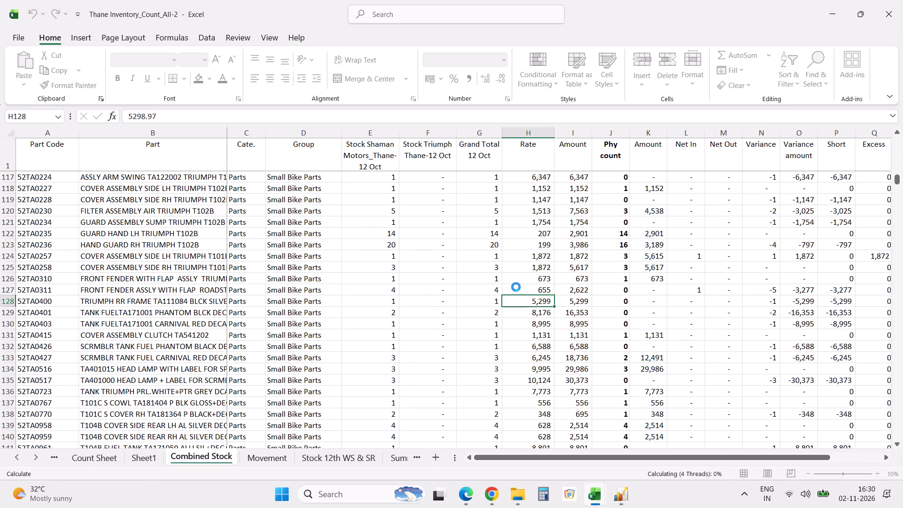
{"action": "left_click", "coordinate": [835, 173]}
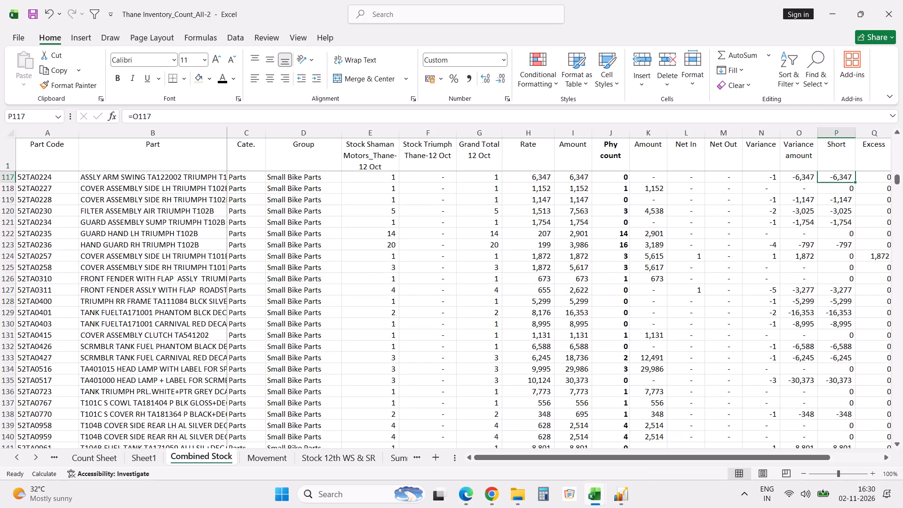
{"action": "key", "text": "F2"}
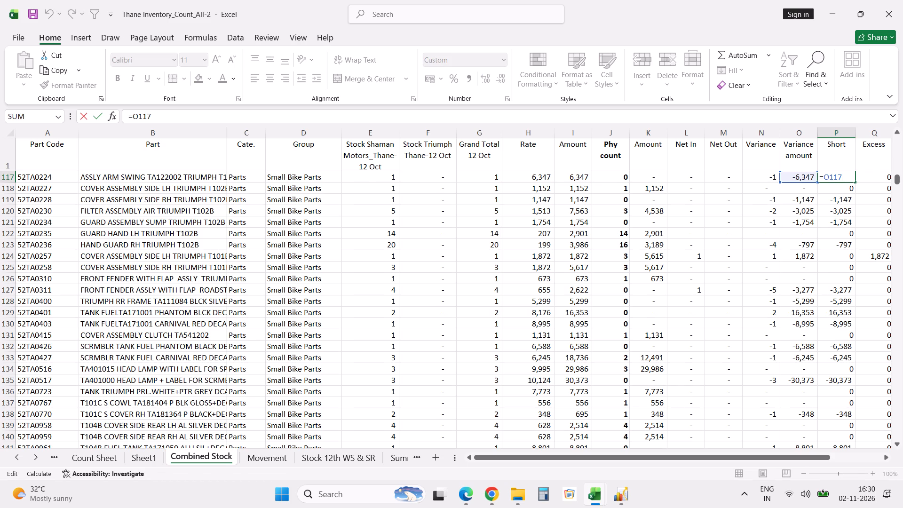
{"action": "key", "text": "Escape"}
{"action": "key", "text": "Left"}
{"action": "key", "text": "Left"}
{"action": "key", "text": "Left"}
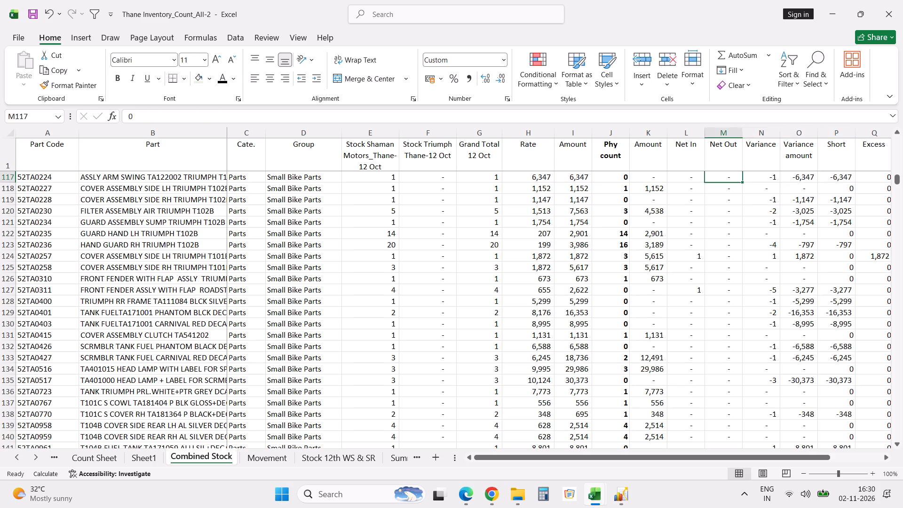
{"action": "key", "text": "Right"}
{"action": "key", "text": "F2"}
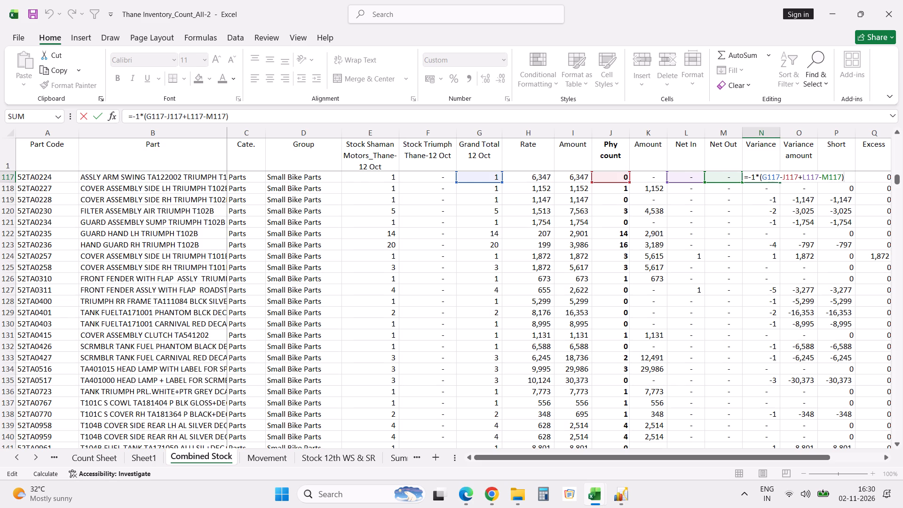
{"action": "key", "text": "Escape"}
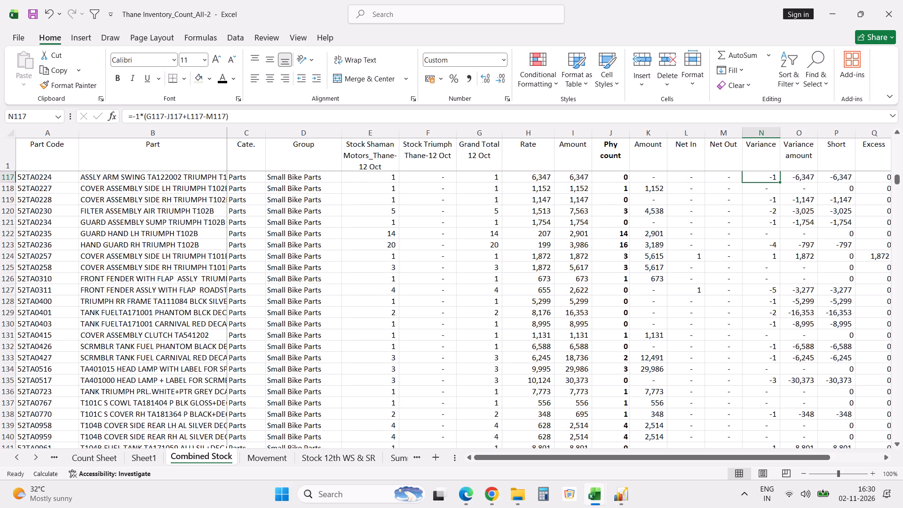
Examine the Variance, Variance amount and Short formulas near the top of the Combined Stock sheet, in row 4.
{"action": "key", "text": "Up"}
{"action": "key", "text": "Up"}
{"action": "key", "text": "Up"}
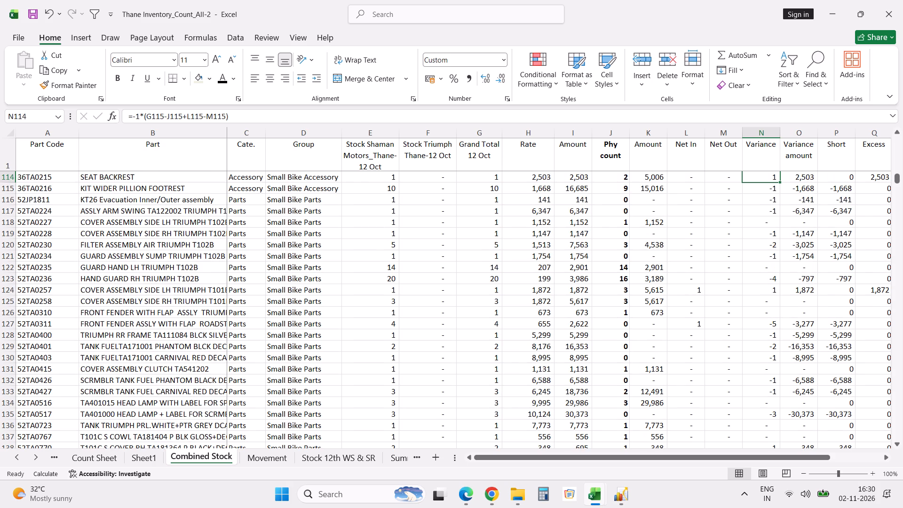
{"action": "key", "text": "ctrl+Up"}
{"action": "key", "text": "Down"}
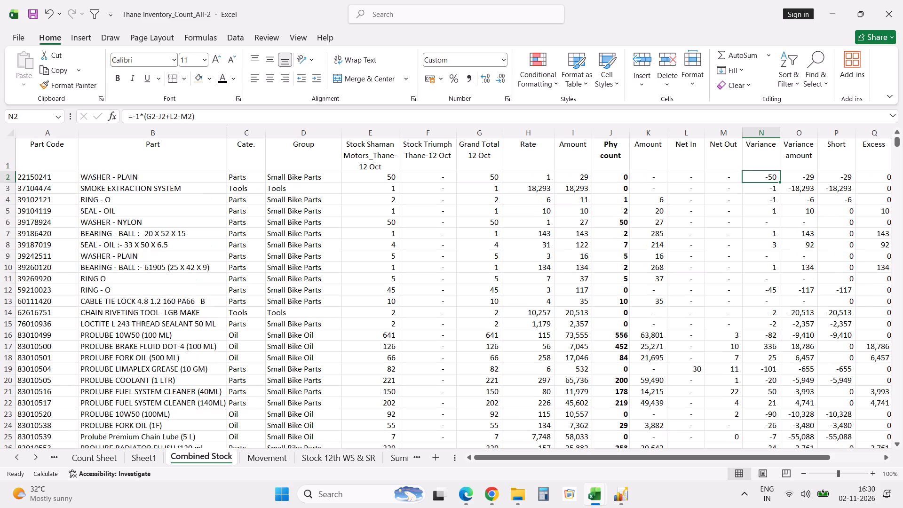
{"action": "key", "text": "Down"}
{"action": "key", "text": "Down"}
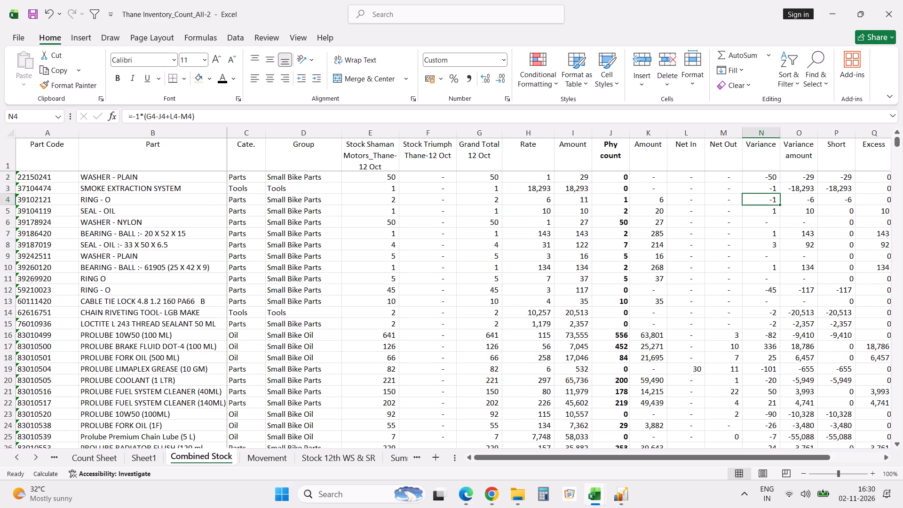
{"action": "key", "text": "F2"}
{"action": "key", "text": "Escape"}
{"action": "key", "text": "Right"}
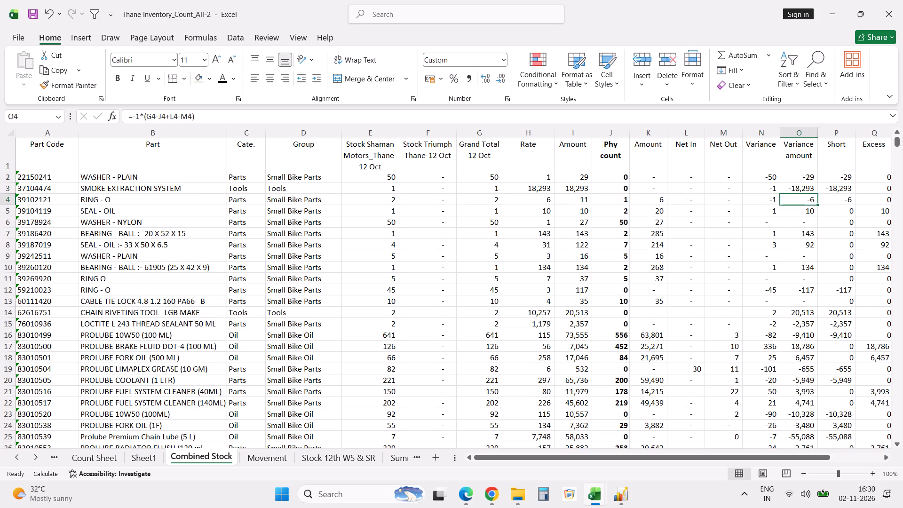
{"action": "key", "text": "Right"}
{"action": "key", "text": "F2"}
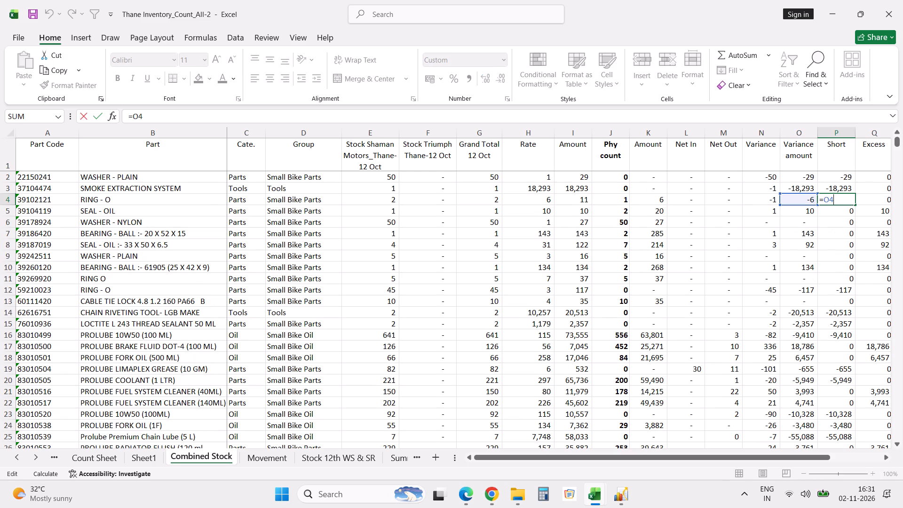
{"action": "key", "text": "Escape"}
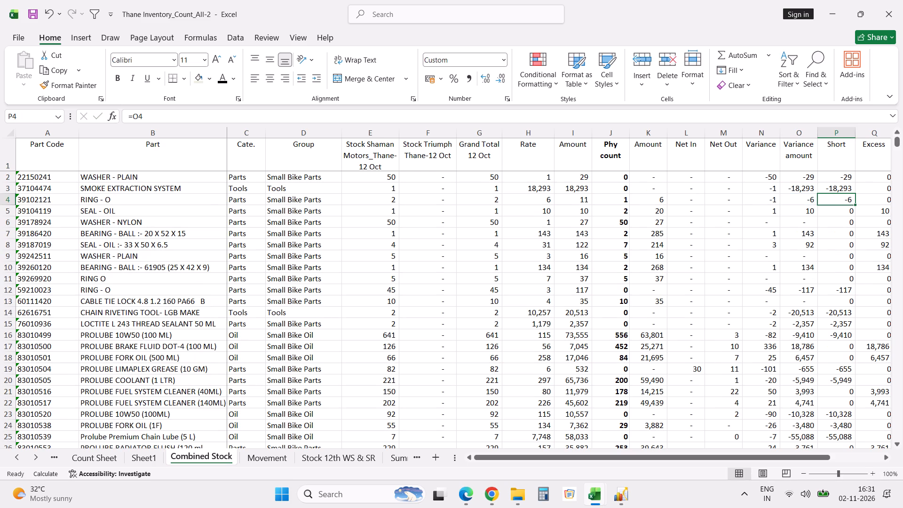
{"action": "key", "text": "Left"}
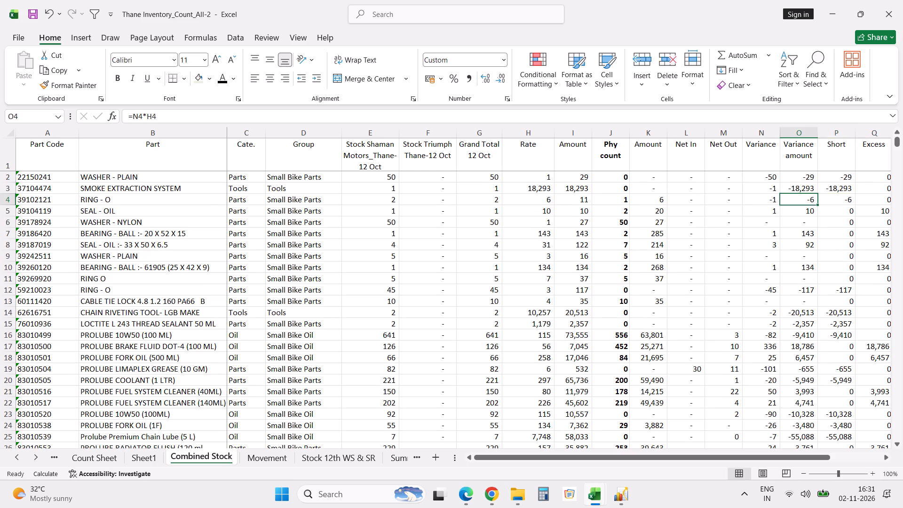
Review row 4's cells from the Shaman Motors stock through Grand Total, Phy count, Net In and Net Out to Variance.
{"action": "key", "text": "Left"}
{"action": "key", "text": "Left"}
{"action": "key", "text": "Left"}
{"action": "key", "text": "Left"}
{"action": "key", "text": "Left"}
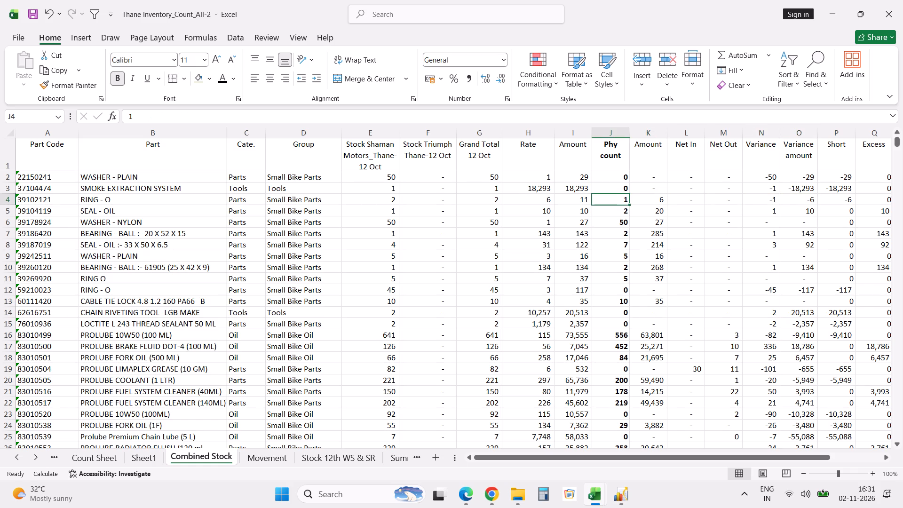
{"action": "key", "text": "Left"}
{"action": "key", "text": "Left"}
{"action": "key", "text": "Left"}
{"action": "key", "text": "Left"}
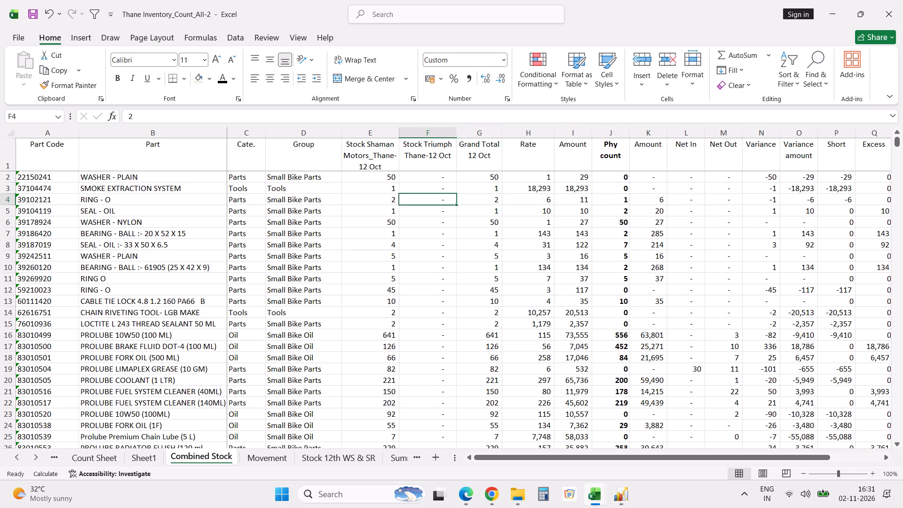
{"action": "key", "text": "Left"}
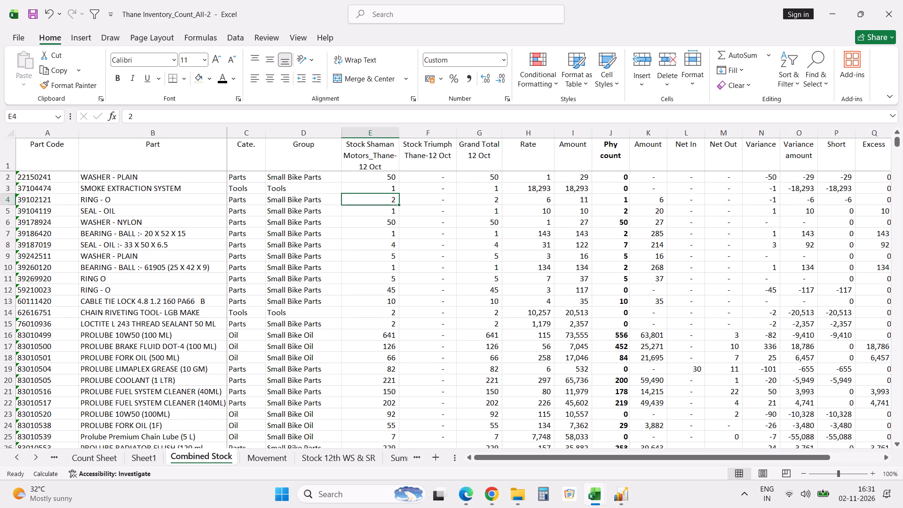
{"action": "key", "text": "Right"}
{"action": "key", "text": "Right"}
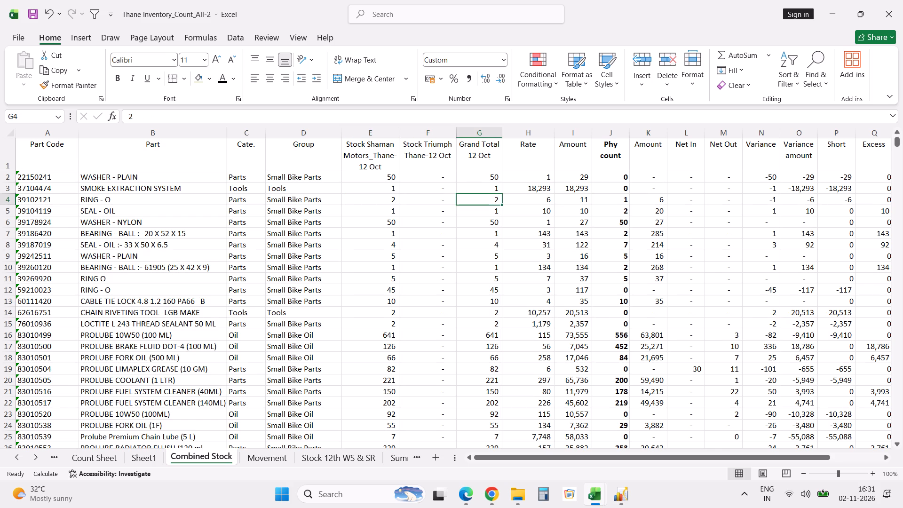
{"action": "key", "text": "Right"}
{"action": "key", "text": "Right"}
{"action": "key", "text": "Right"}
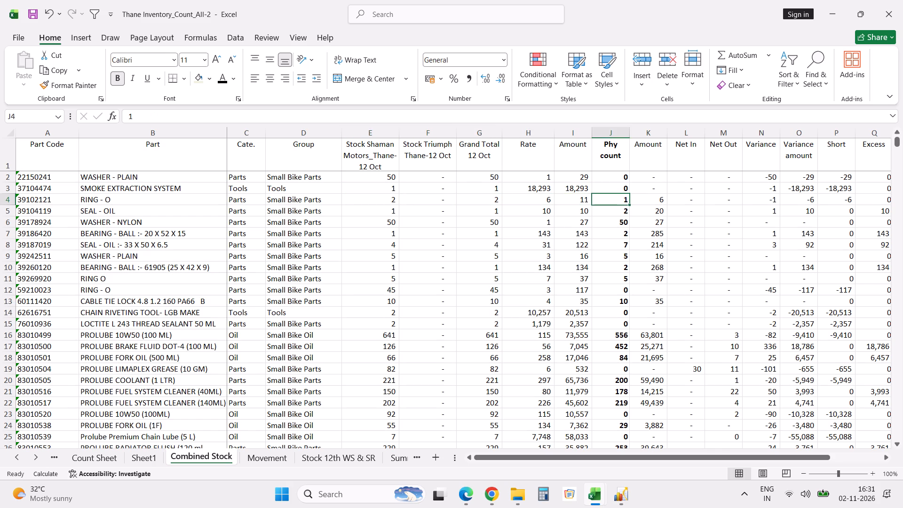
{"action": "key", "text": "Right"}
{"action": "key", "text": "Right"}
{"action": "key", "text": "Right"}
{"action": "key", "text": "Right"}
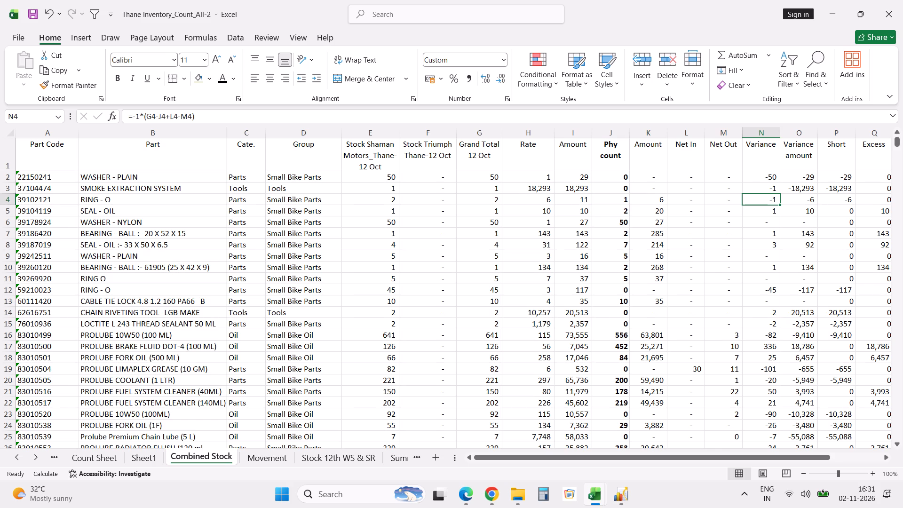
Inspect which cells the Variance formula references for PROLUBE 10W50 (100 ML) in row 16, which has a Net Out quantity.
{"action": "key", "text": "Down"}
{"action": "key", "text": "Down"}
{"action": "key", "text": "Down"}
{"action": "key", "text": "Down"}
{"action": "key", "text": "Down"}
{"action": "key", "text": "Down"}
{"action": "key", "text": "Down"}
{"action": "key", "text": "Down"}
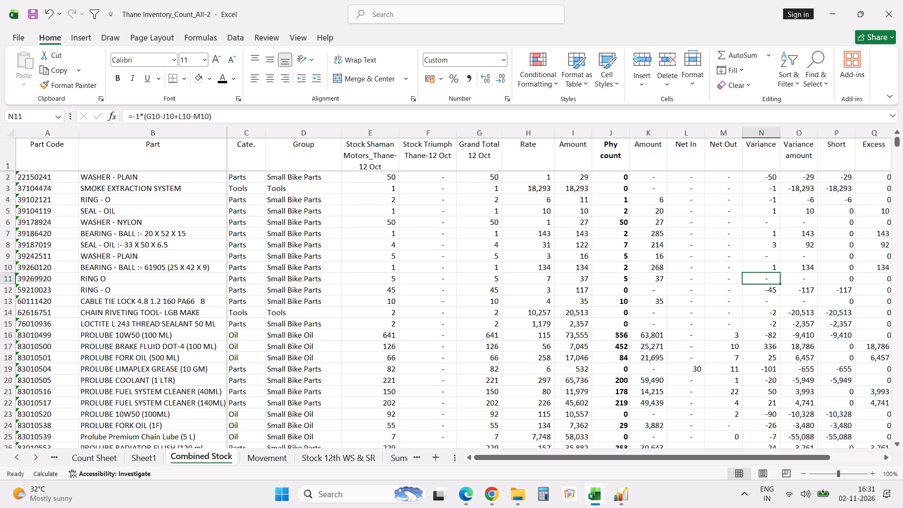
{"action": "key", "text": "Down"}
{"action": "key", "text": "Down"}
{"action": "key", "text": "Down"}
{"action": "key", "text": "Down"}
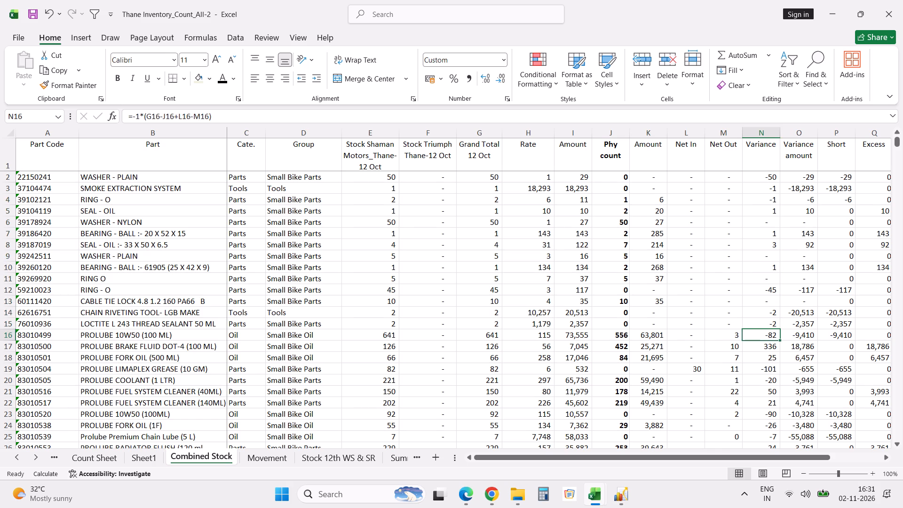
{"action": "key", "text": "F2"}
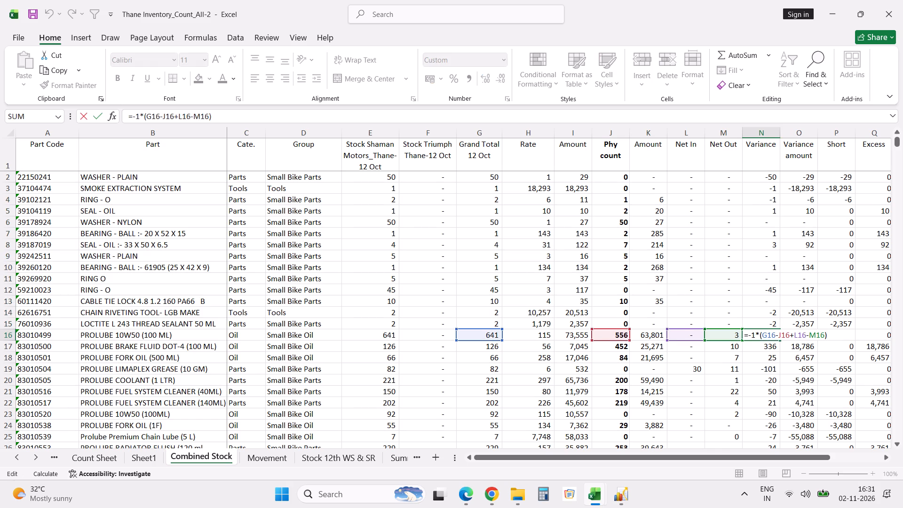